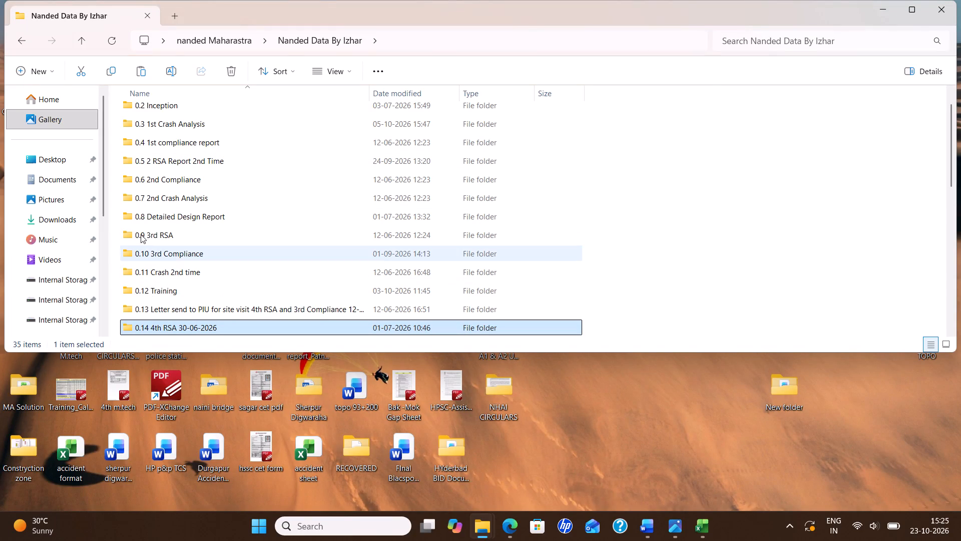
Look through the Final Report and Accident analysis chakur loh folders of the final 2nd crash data in 0.11 Crash 2nd time.
double_click(174, 272)
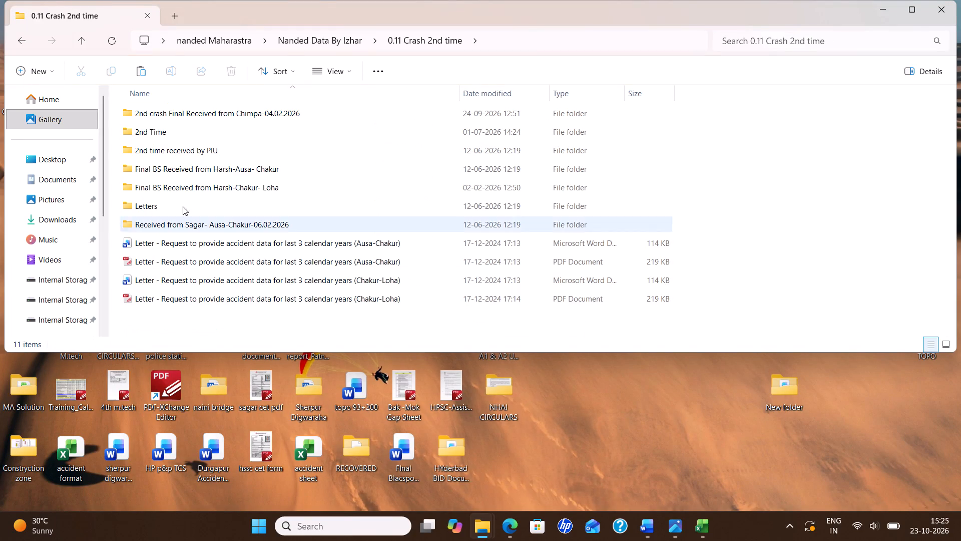
double_click(146, 114)
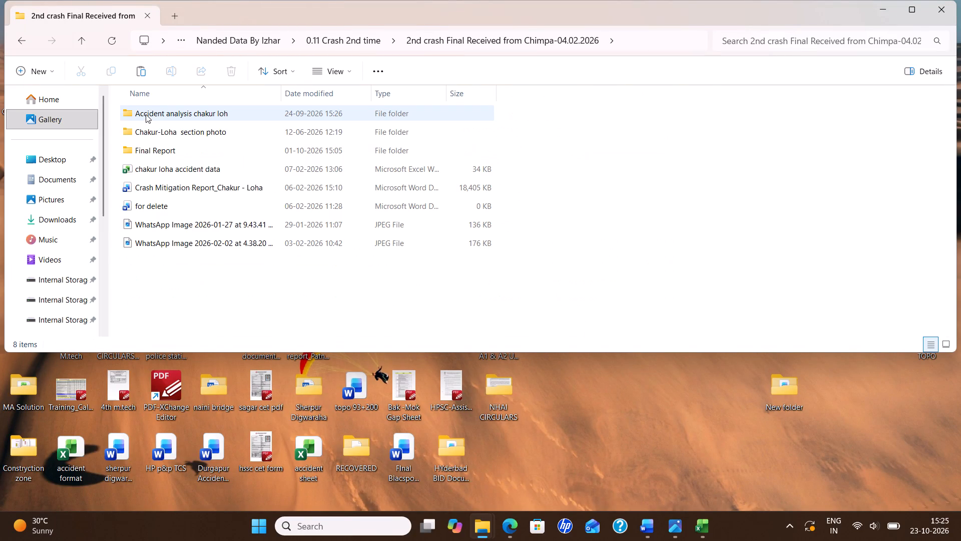
double_click(156, 149)
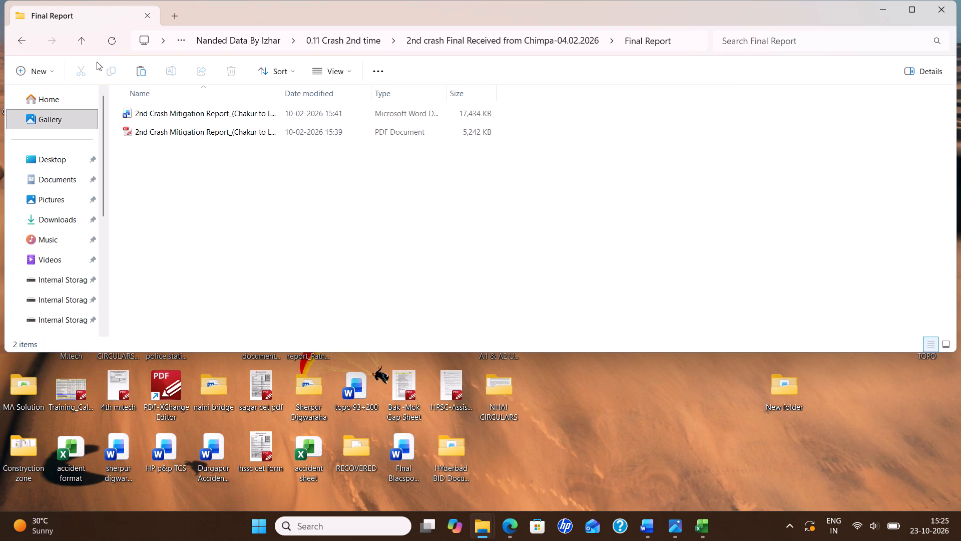
left_click(85, 46)
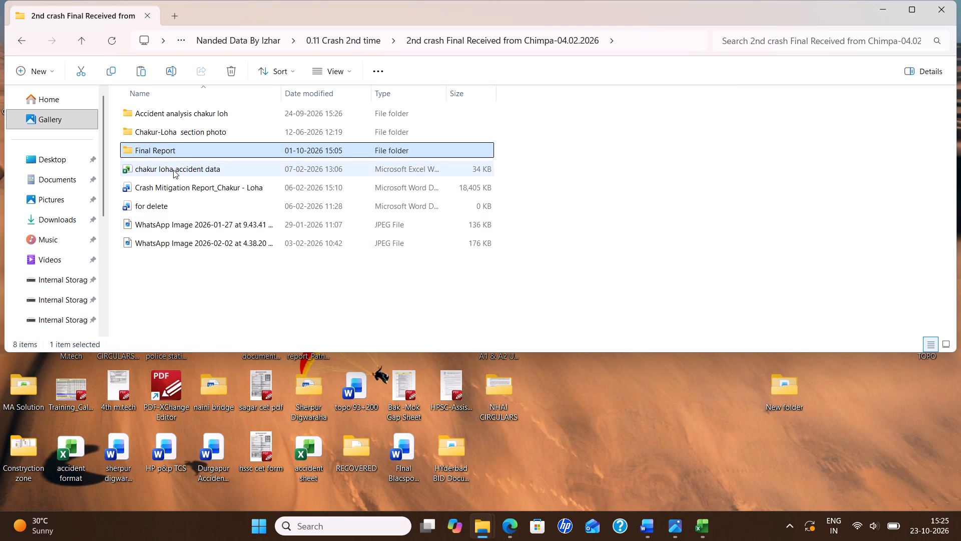
double_click(171, 117)
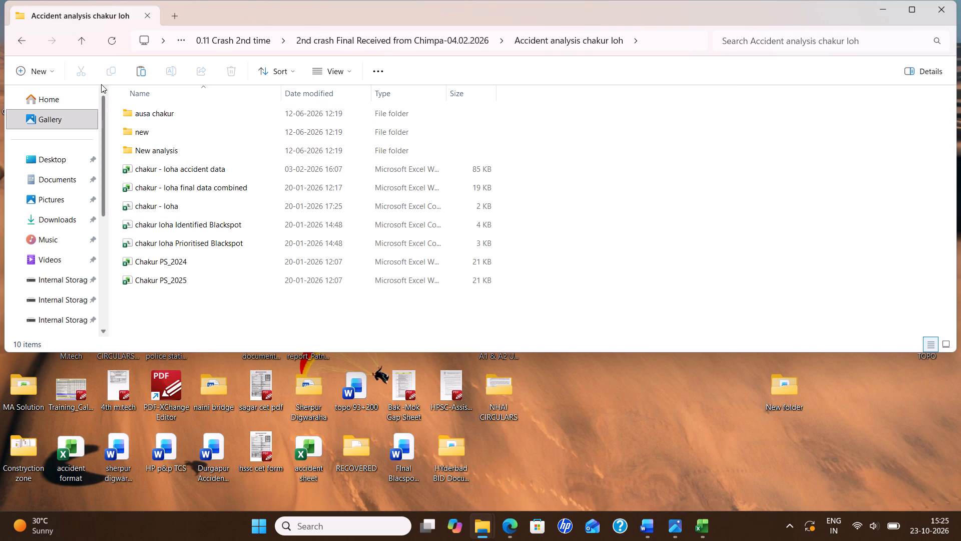
left_click(81, 41)
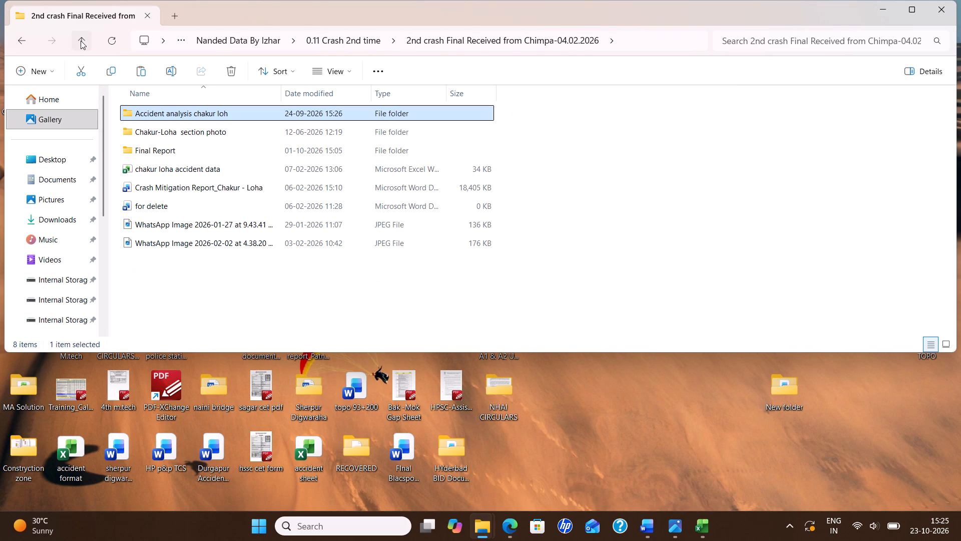
double_click(154, 151)
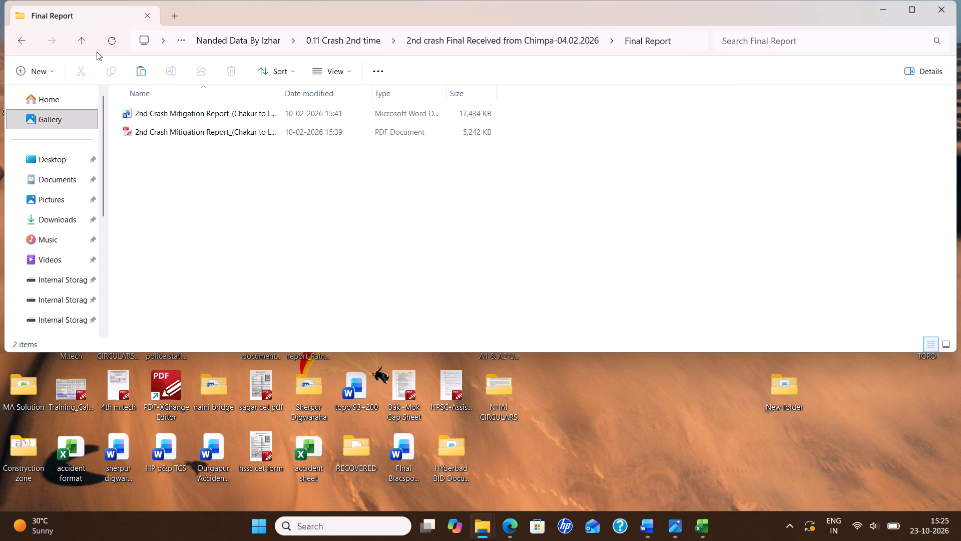
left_click(81, 43)
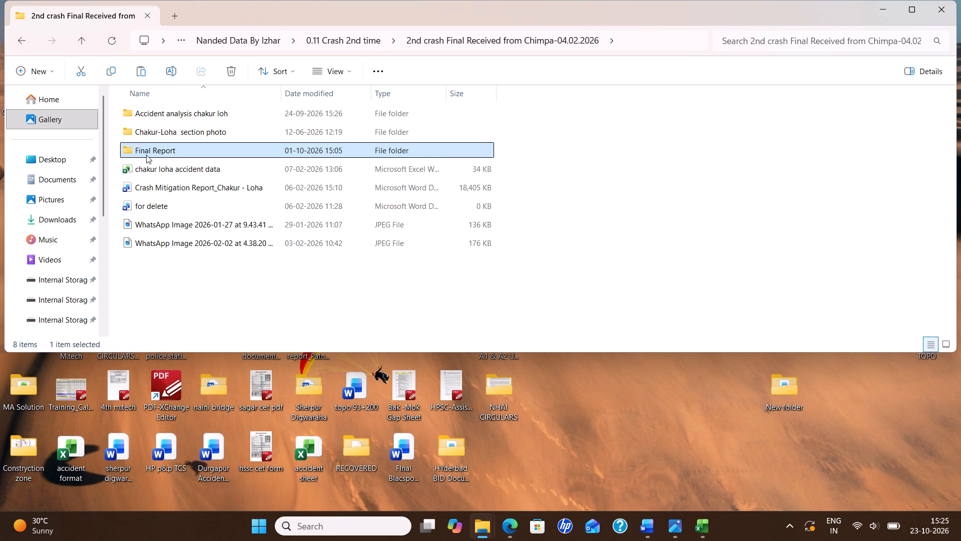
left_click(88, 44)
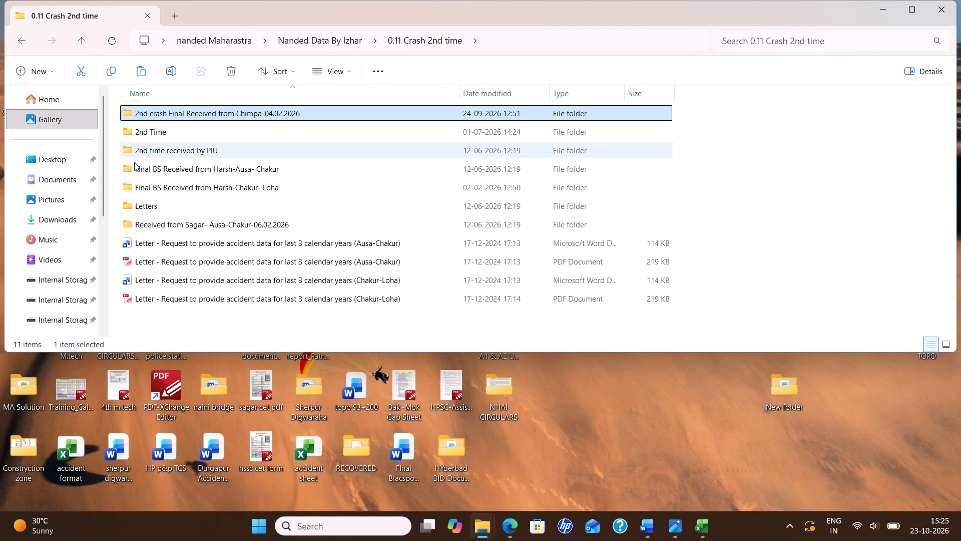
Copy the Word version of Letter No. 64 for the Chakur-Loha section from the Letters folder of 0.11 Crash 2nd time.
double_click(165, 207)
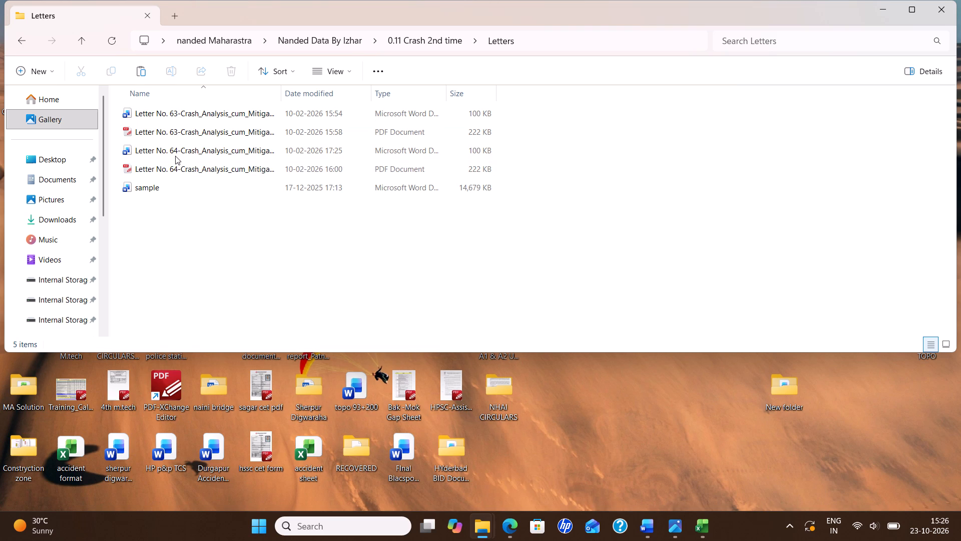
left_click(171, 118)
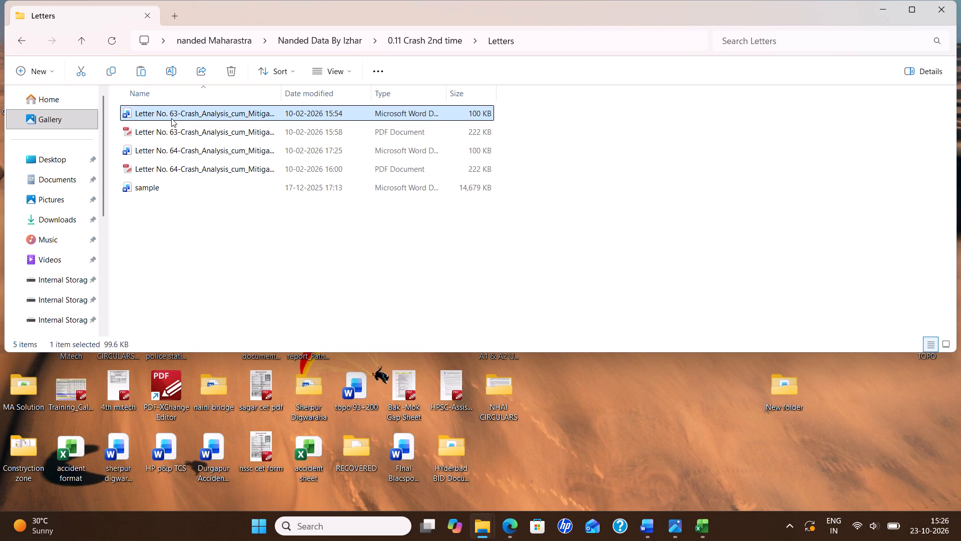
left_click_drag(281, 90, 341, 103)
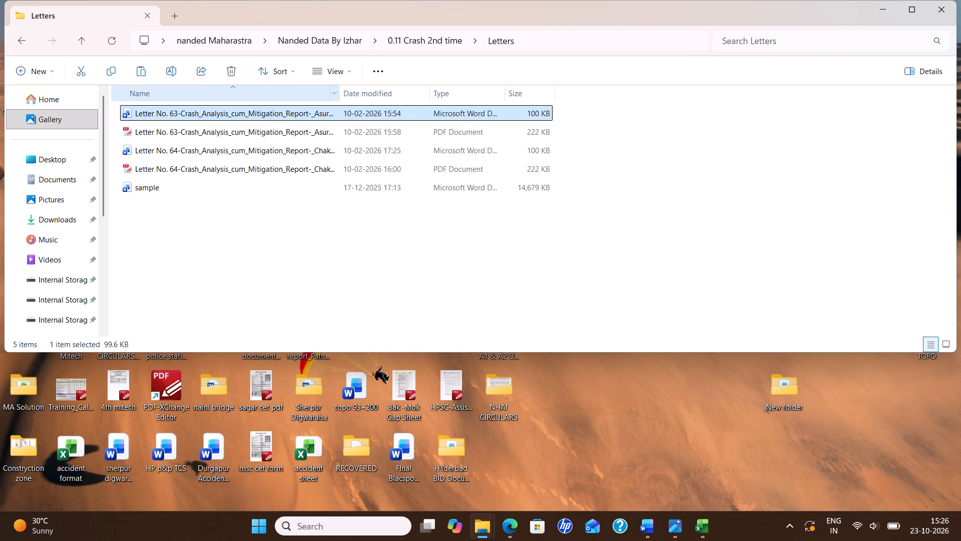
left_click_drag(341, 103, 387, 103)
left_click(332, 146)
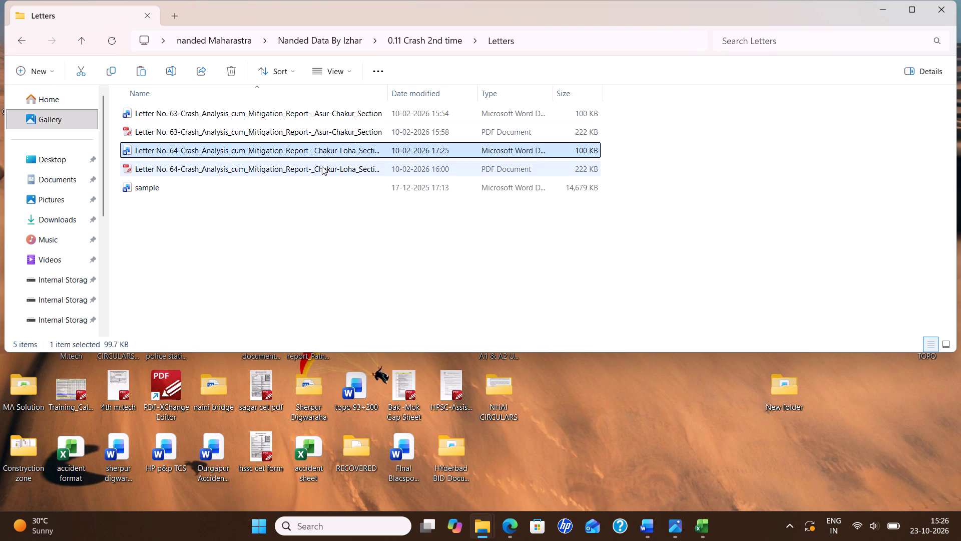
key("ctrl+c")
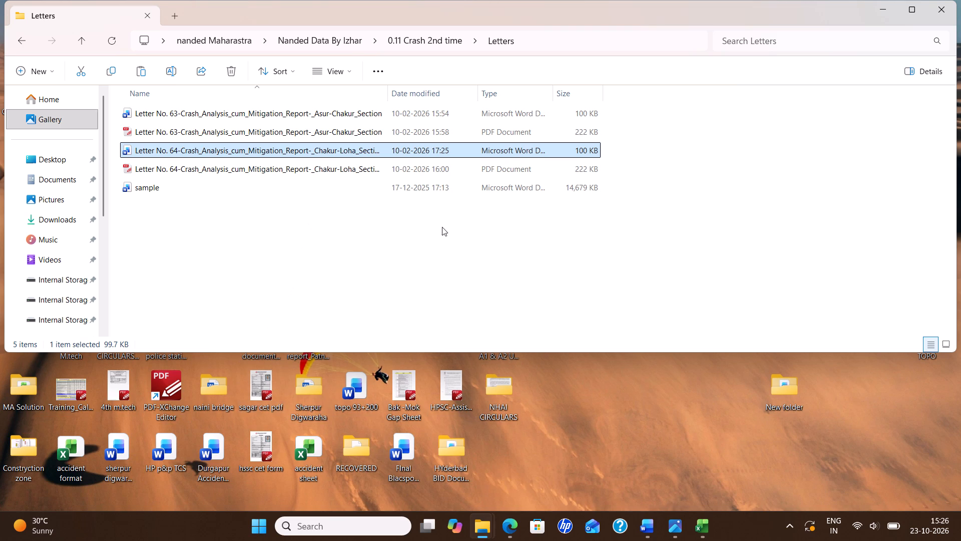
Paste the copied letter into the Chakur Loha folder under 0.16 3rd Crash Report, nanded 3rd crash analysis.
left_click(885, 10)
double_click(825, 30)
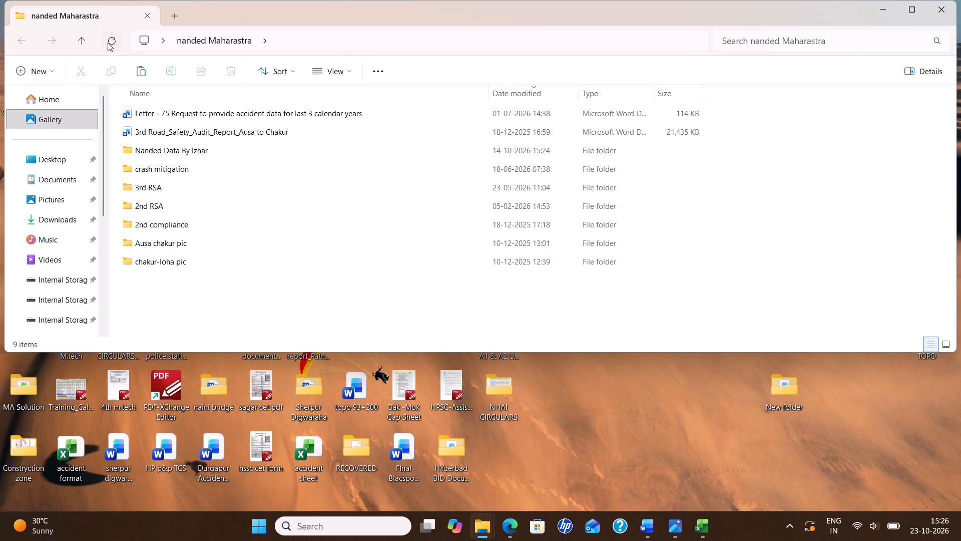
double_click(161, 152)
scroll(195, 285, "down", 5)
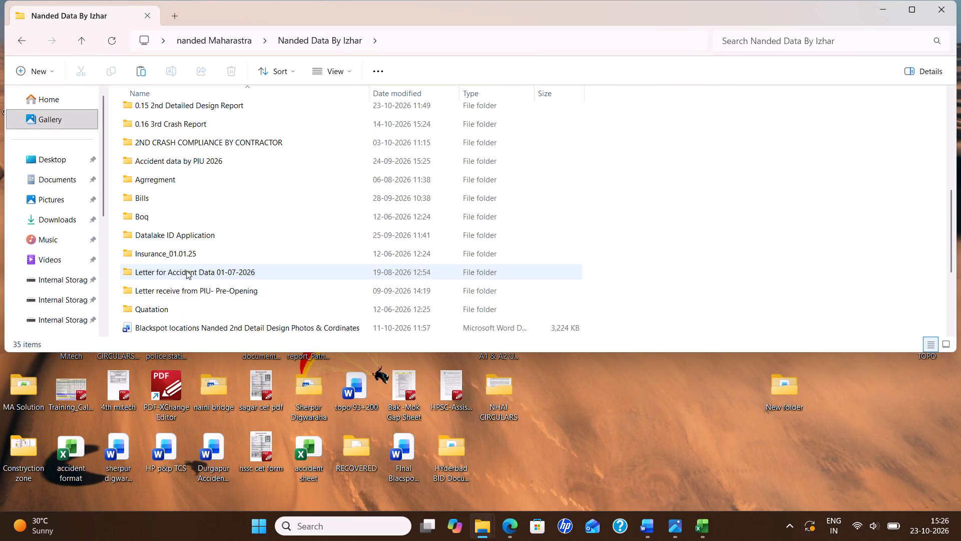
scroll(174, 182, "down", 1)
scroll(174, 182, "up", 3)
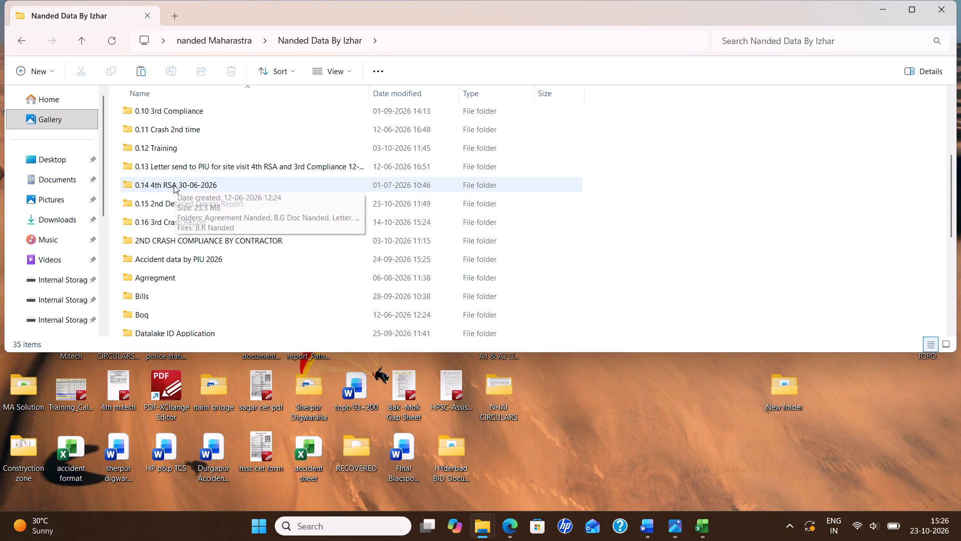
double_click(173, 222)
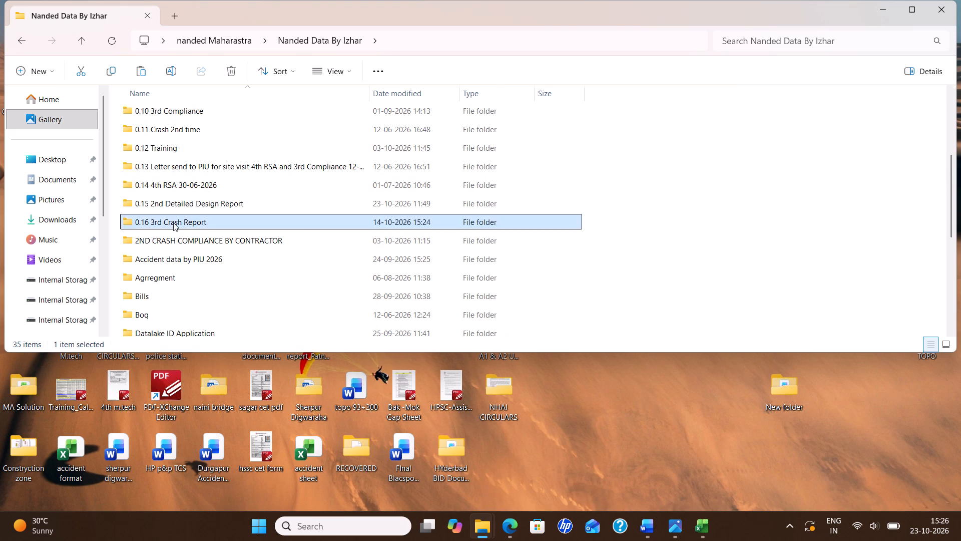
double_click(175, 109)
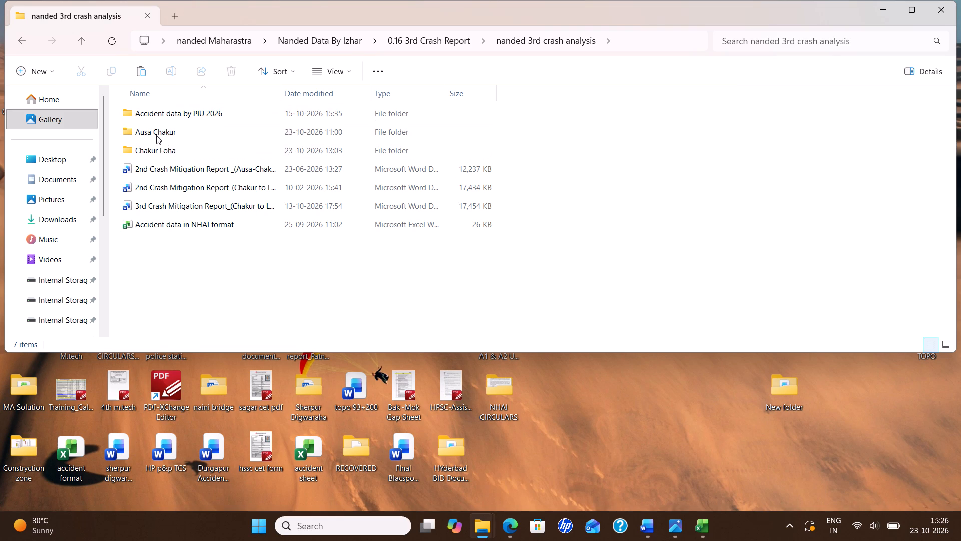
double_click(159, 146)
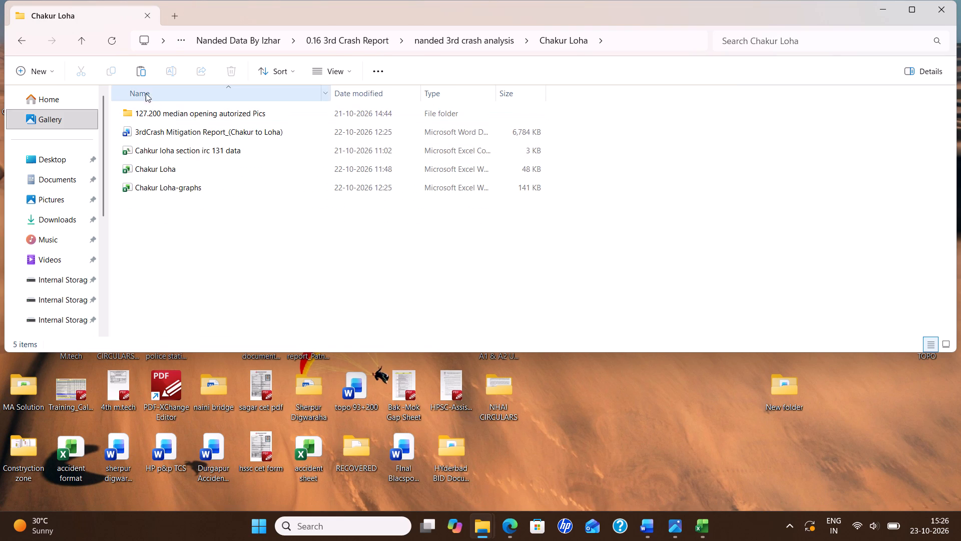
left_click(137, 76)
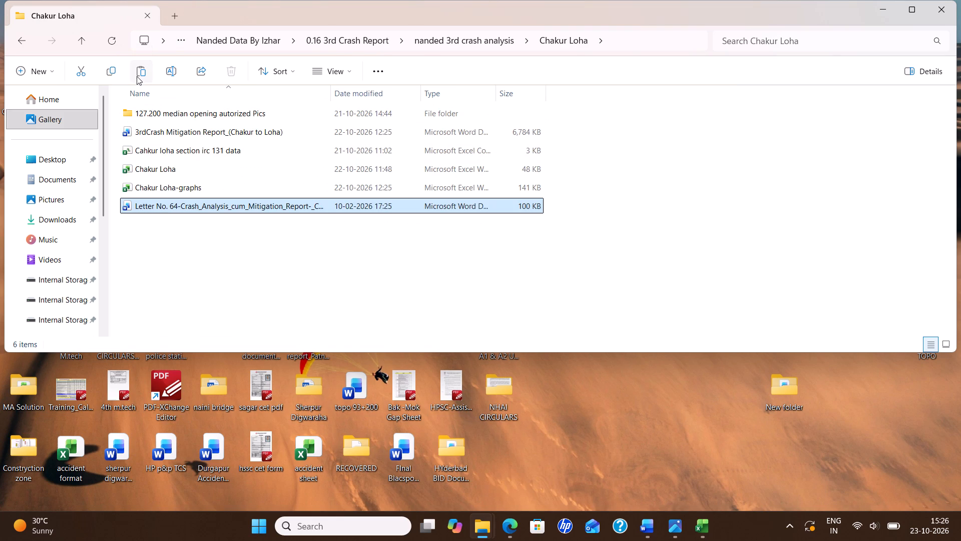
Open the pasted Letter No. 64 document in Word.
double_click(177, 203)
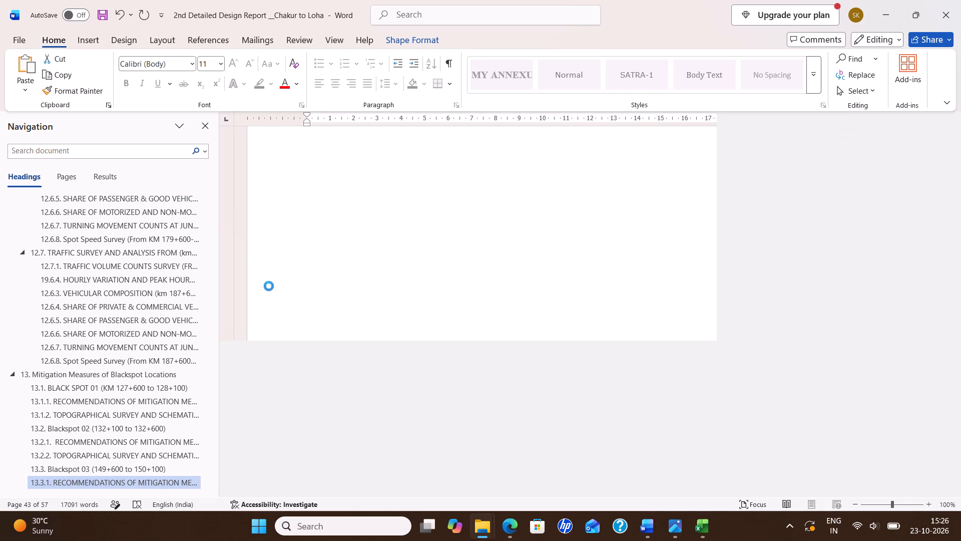
right_click_drag(306, 325, 301, 330)
right_click_drag(310, 323, 317, 331)
right_click(318, 332)
right_click_drag(323, 327, 337, 337)
right_click_drag(348, 331, 368, 330)
right_click_drag(366, 330, 360, 330)
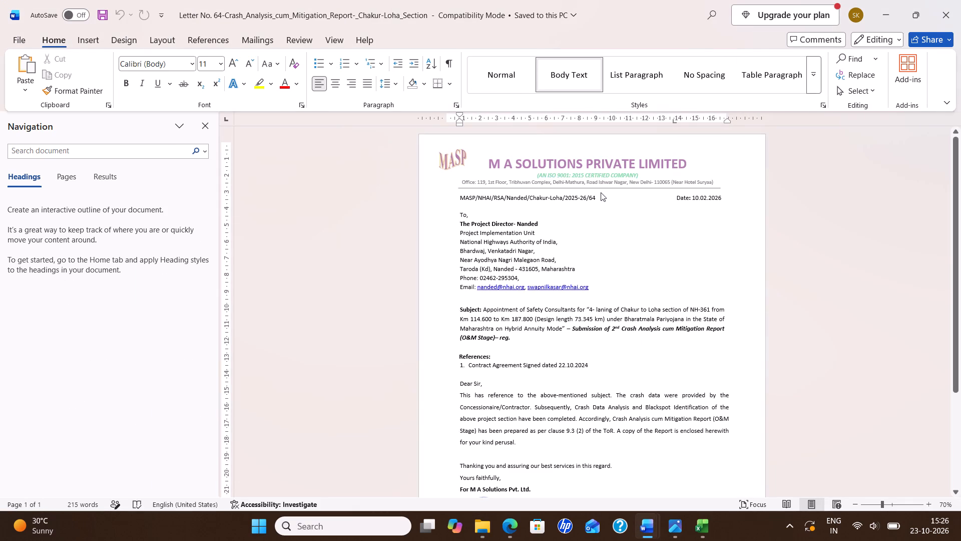
Highlight the letter number 64 at the end of the reference line in yellow.
left_click_drag(600, 197, 590, 194)
left_click_drag(590, 194, 588, 194)
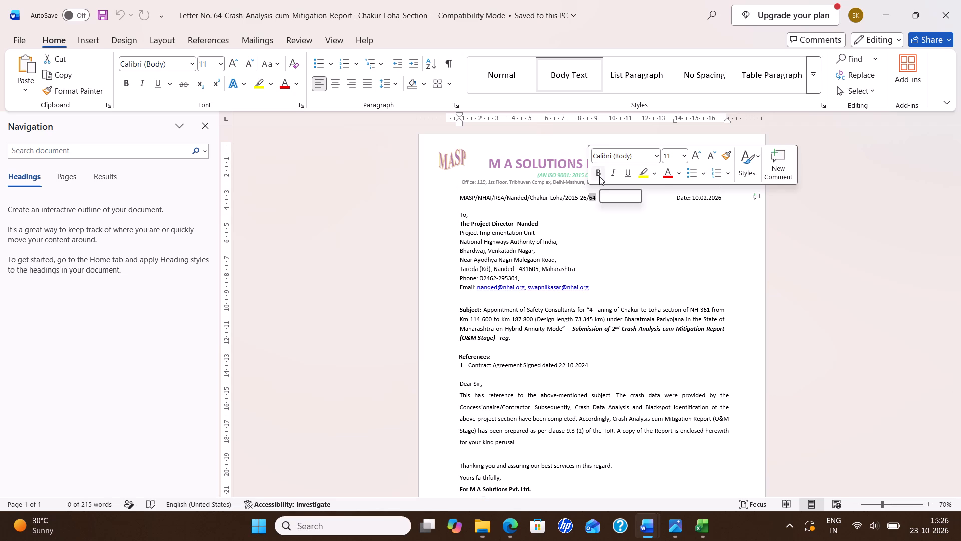
left_click(646, 170)
left_click(710, 218)
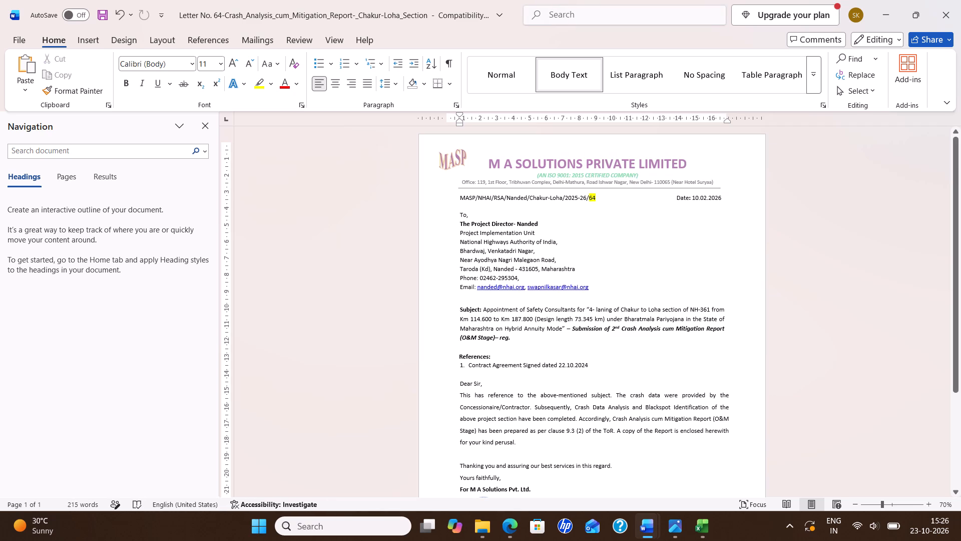
Change the letter's date to 24.10.2026.
left_click(697, 201)
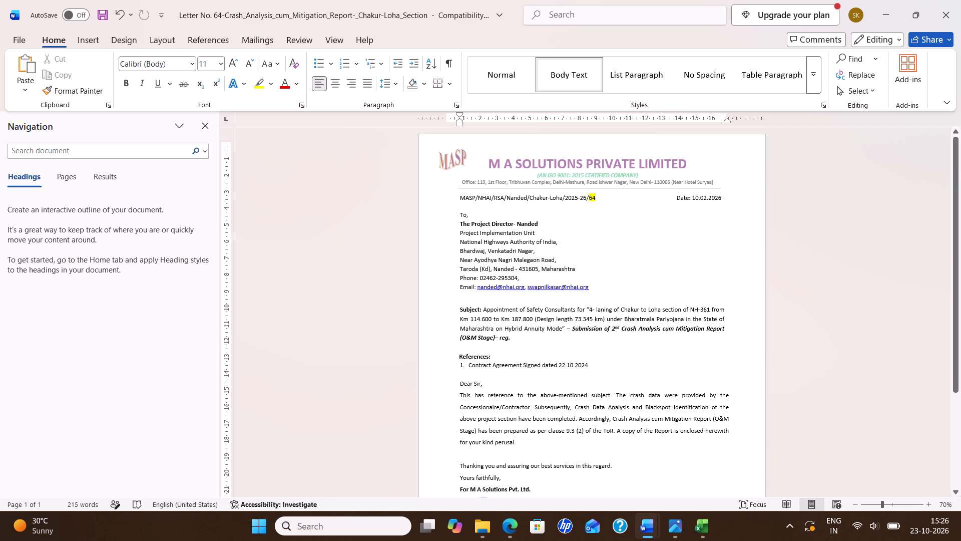
left_click(699, 196)
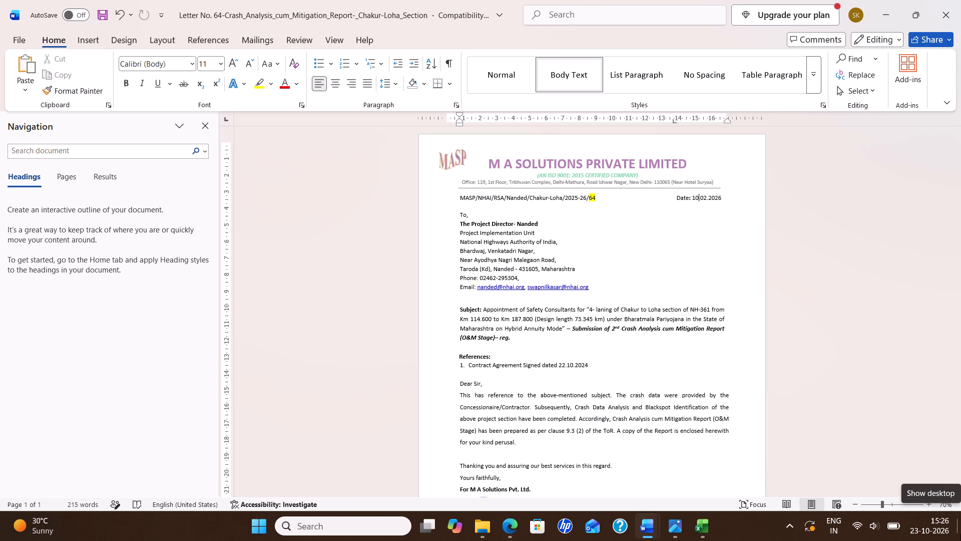
key("BackSpace")
key("BackSpace")
key("2")
key("4")
key("Right")
key("Right")
key("Right")
key("BackSpace")
key("BackSpace")
type("10")
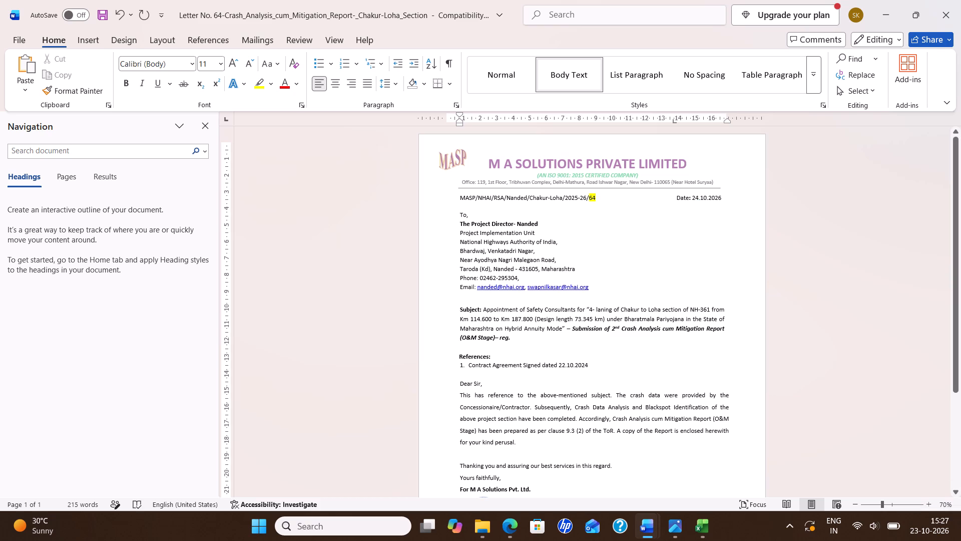
Highlight the date 24.10.2026 in yellow.
left_click_drag(721, 197, 692, 197)
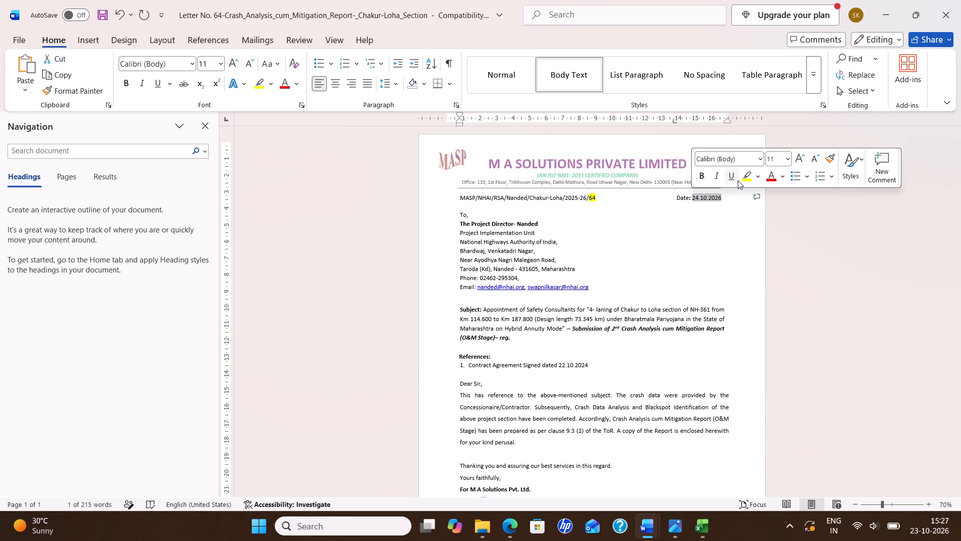
left_click(743, 180)
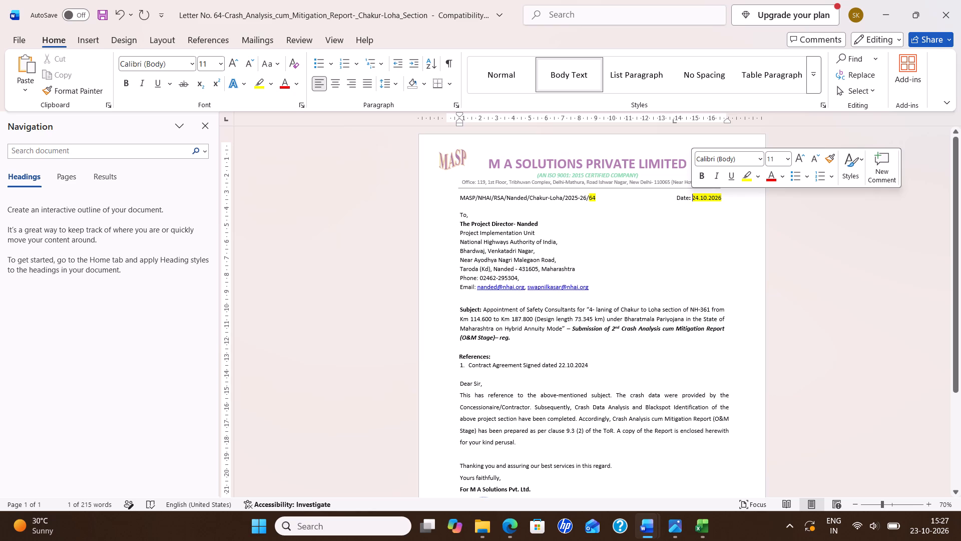
Change the report ordinal in the letter's subject line to 3rd, keeping the superscript suffix.
left_click(621, 329)
key("BackSpace")
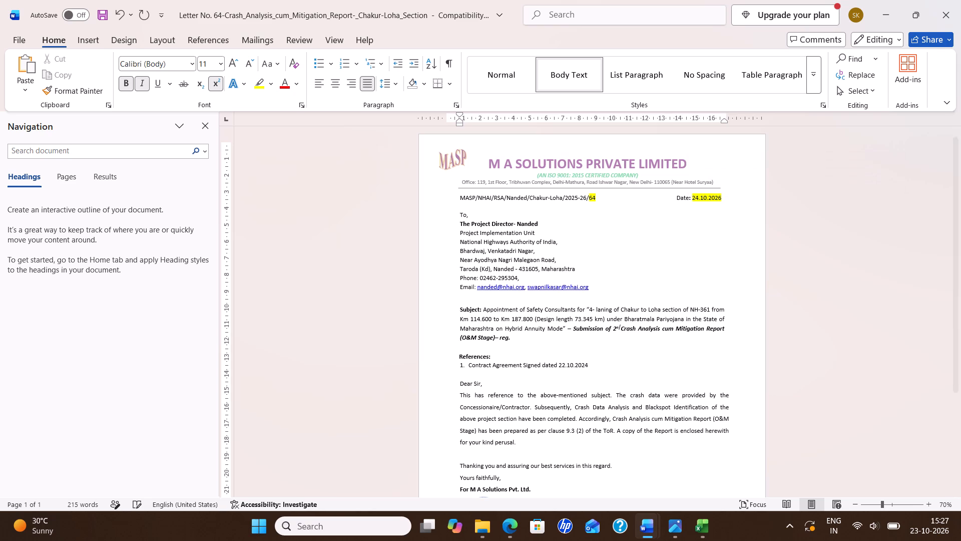
key("BackSpace")
key("BackSpace")
type("3rd")
key("space")
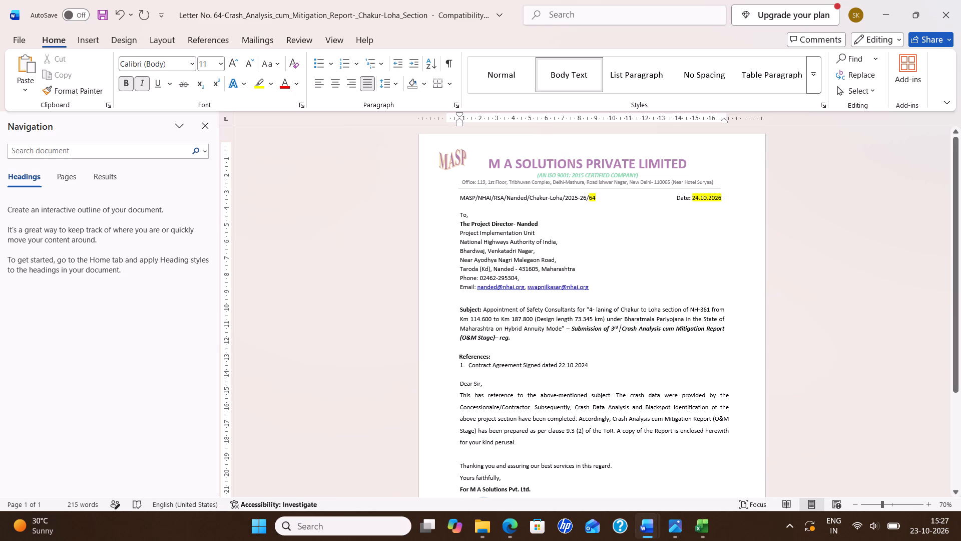
Review the whole letter from the letterhead and subject down to the signature and copy-to list.
scroll(541, 363, "down", 2)
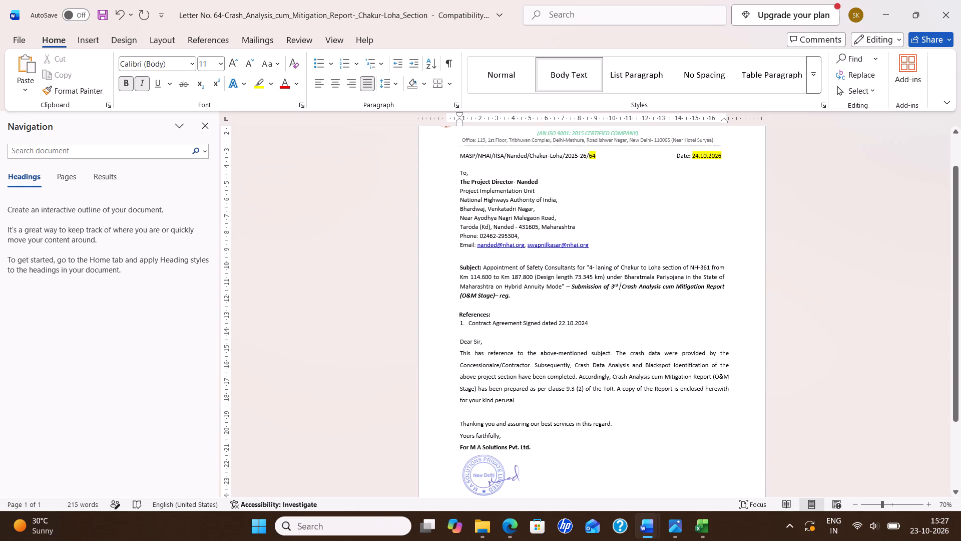
scroll(590, 360, "down", 7)
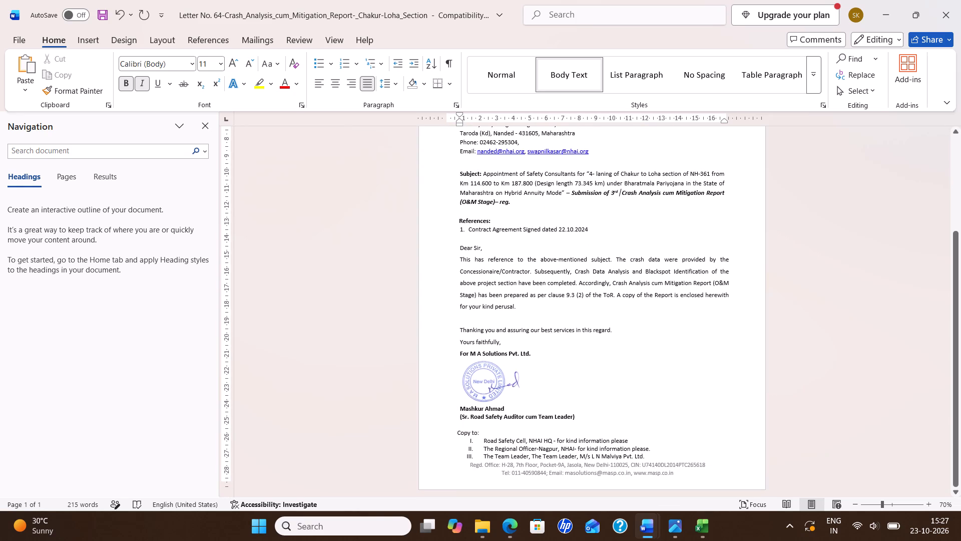
scroll(587, 344, "down", 4)
scroll(593, 327, "up", 7)
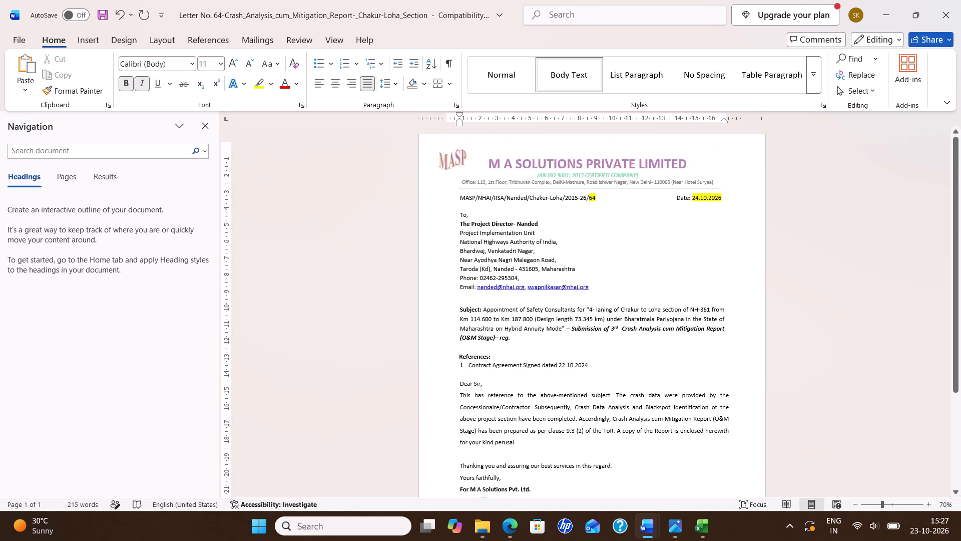
scroll(614, 285, "up", 5, "ctrl")
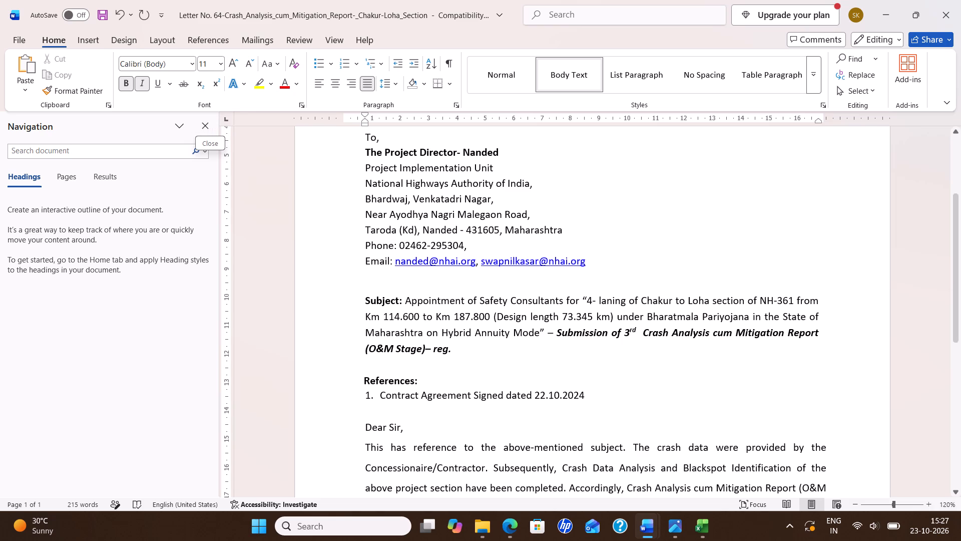
scroll(527, 263, "down", 14)
scroll(531, 266, "down", 7)
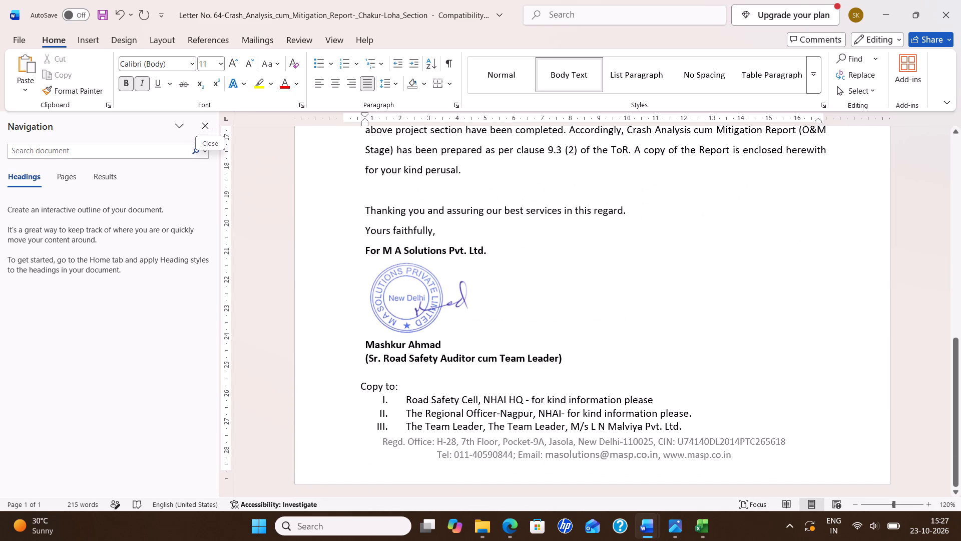
scroll(547, 267, "up", 12)
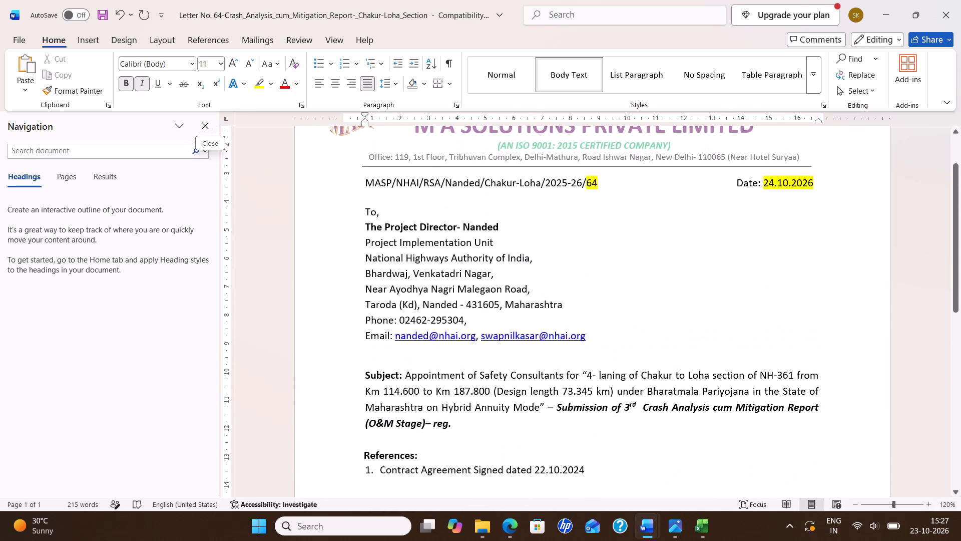
scroll(534, 260, "up", 7)
Save the edited Letter No. 64 document and close it.
key("ctrl+s")
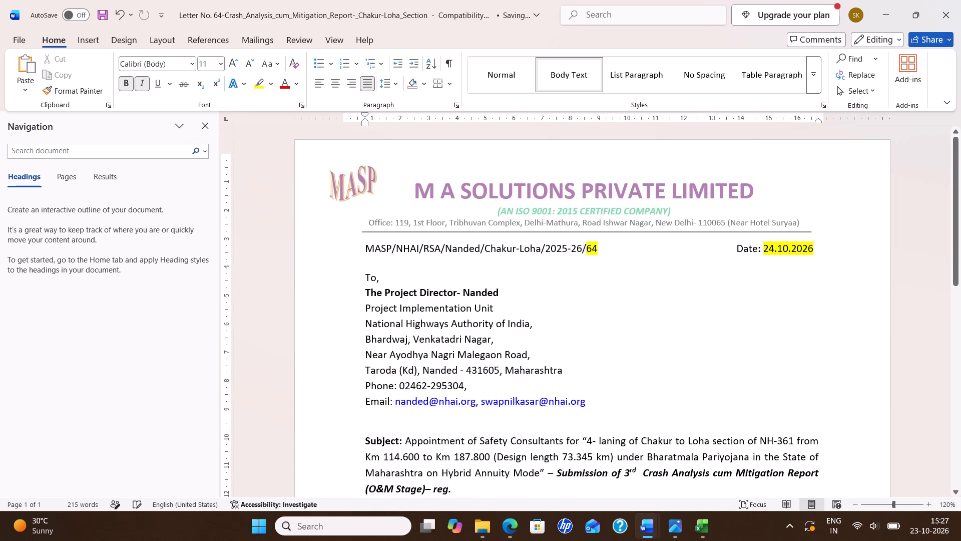
key("ctrl+s")
key("ctrl+s")
key("ctrl+s")
key("ctrl+s")
key("ctrl+s")
key("ctrl+s")
key("ctrl+s")
key("ctrl+s")
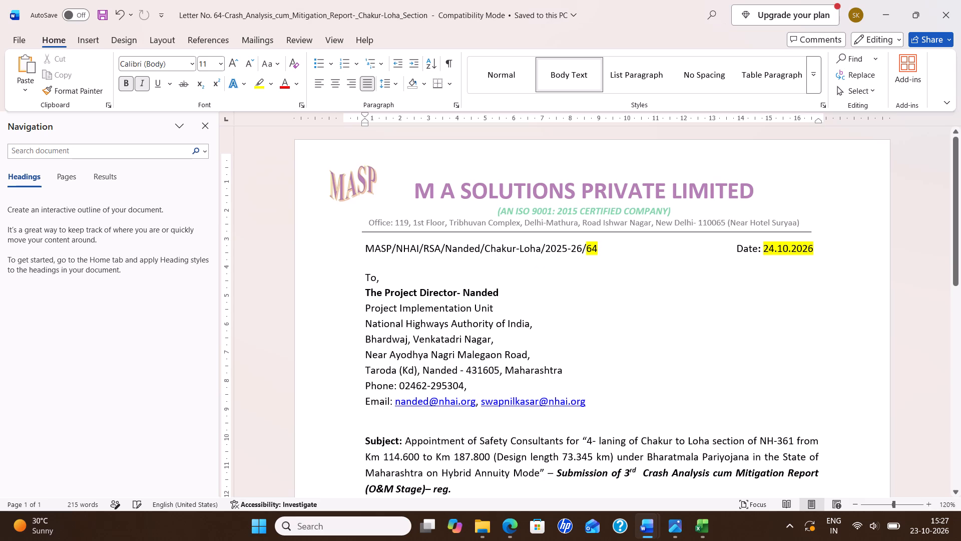
key("ctrl+s")
key("ctrl+s")
key("ctrl+s")
key("ctrl+s")
key("ctrl+s")
key("ctrl+s")
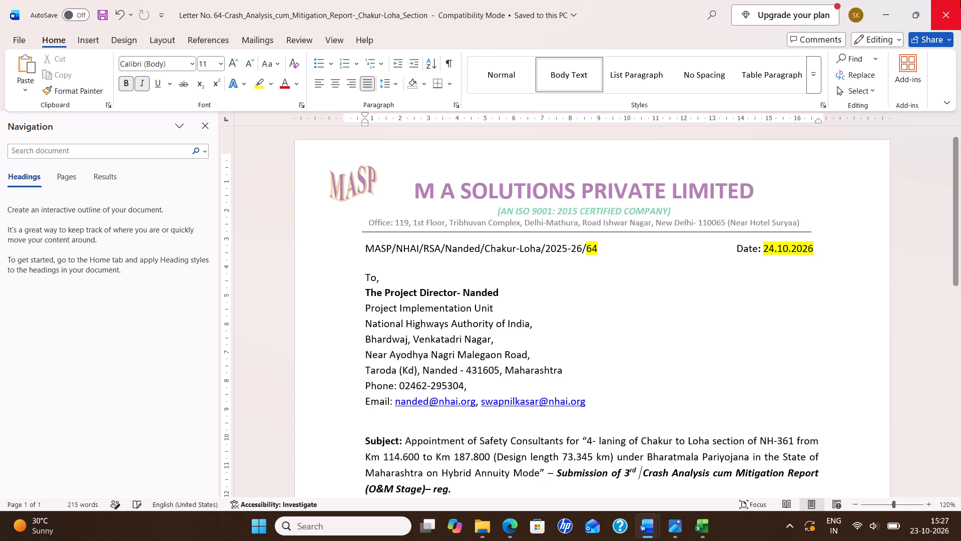
left_click(949, 11)
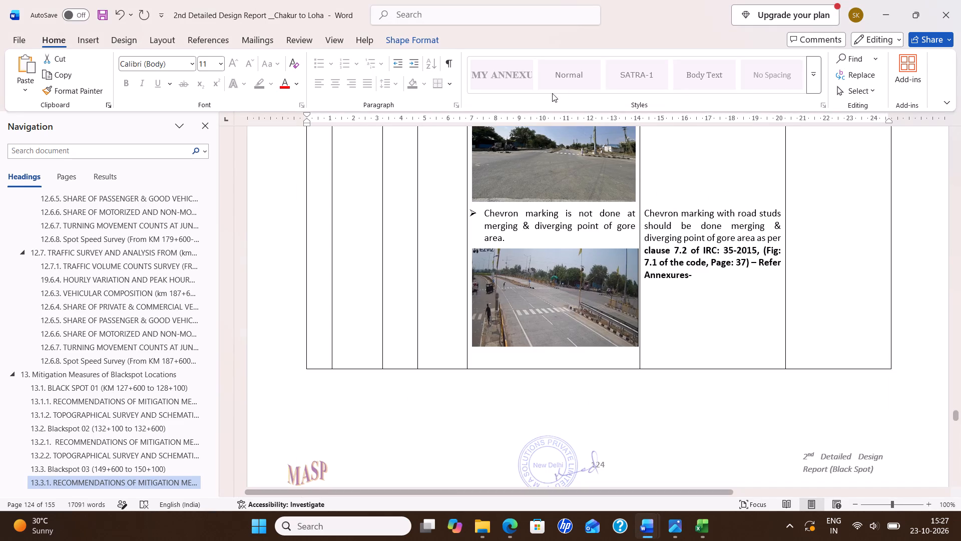
Look through the 2nd Detailed Design Report's Blackspot 03 mitigation recommendations and its annexures.
scroll(582, 257, "up", 8)
scroll(537, 190, "up", 8)
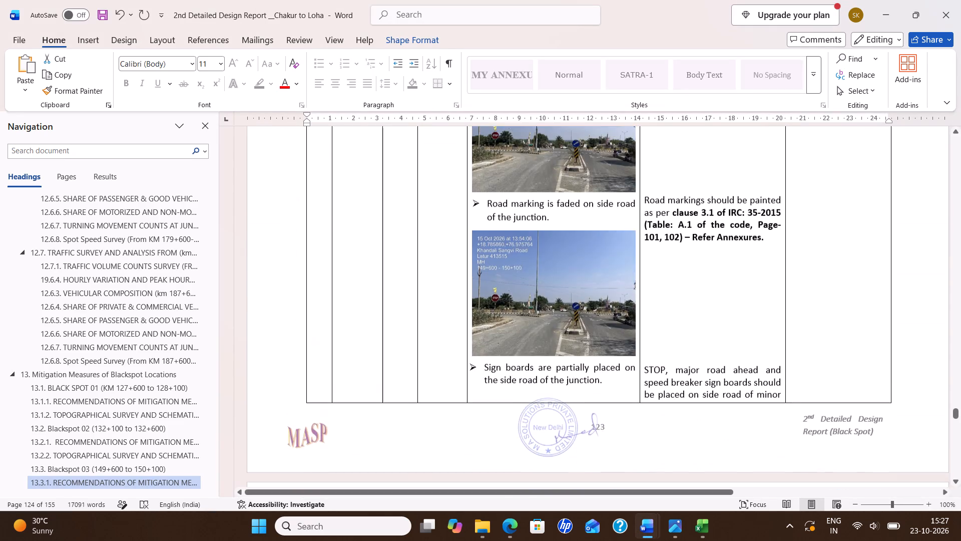
scroll(522, 190, "up", 14)
scroll(576, 197, "up", 7)
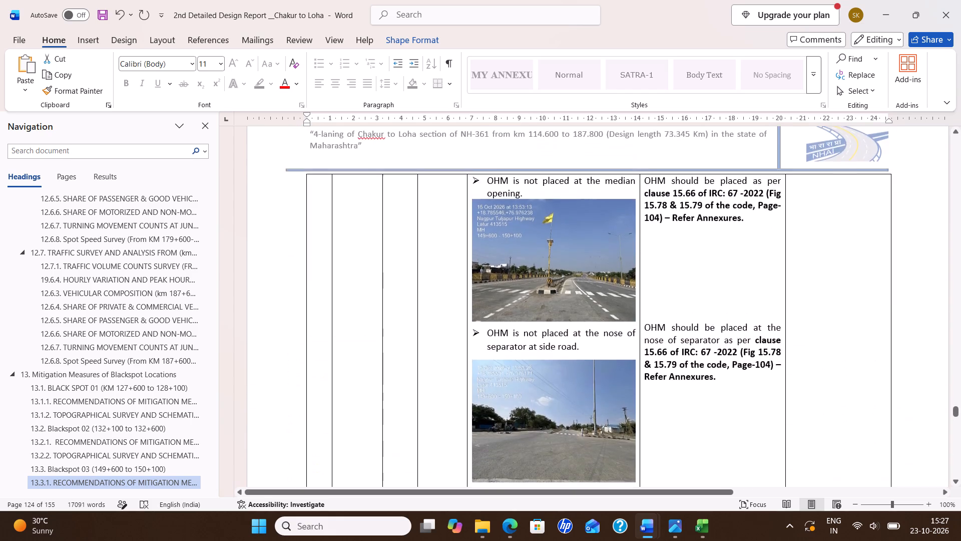
scroll(585, 228, "up", 13)
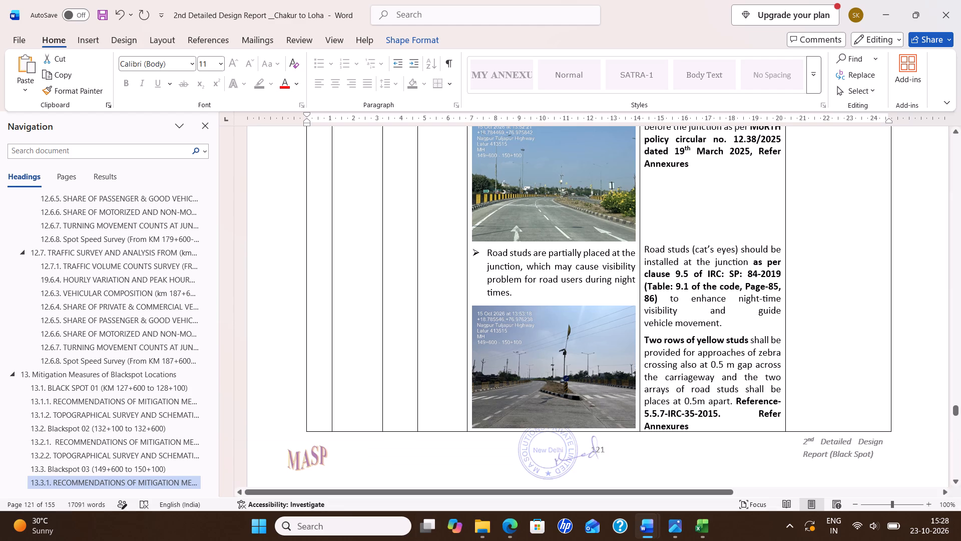
scroll(402, 314, "down", 2, "ctrl")
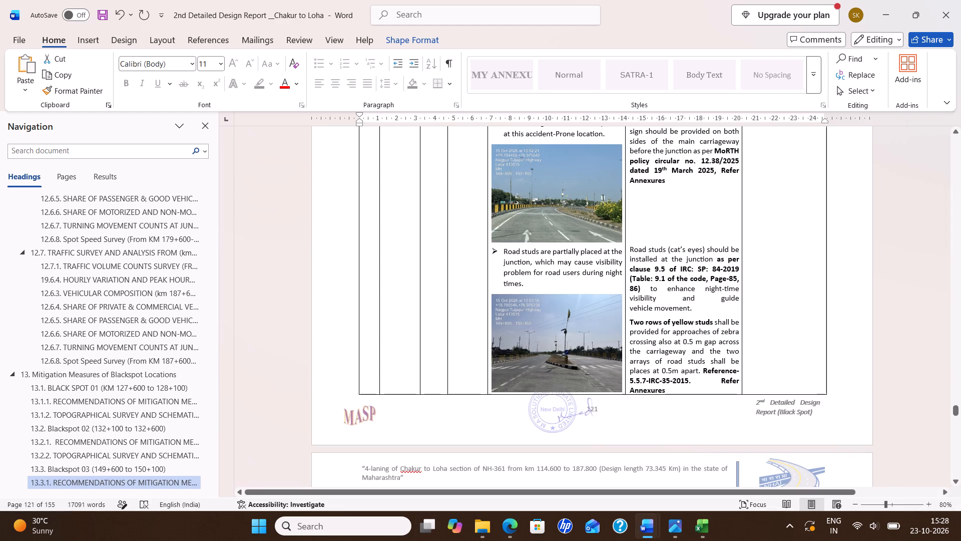
scroll(471, 315, "down", 20)
scroll(471, 315, "down", 2)
scroll(847, 392, "down", 3)
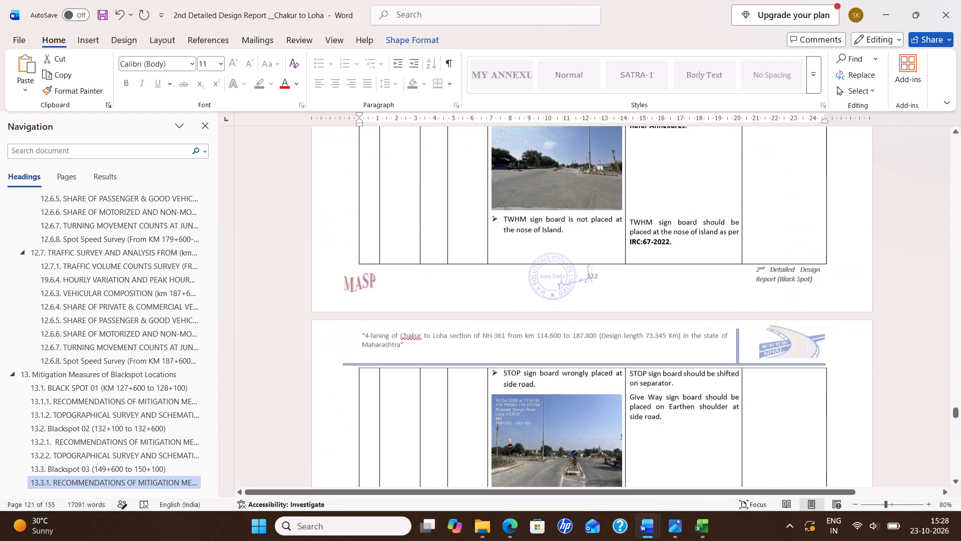
scroll(847, 395, "down", 4)
left_click_drag(957, 415, 958, 472)
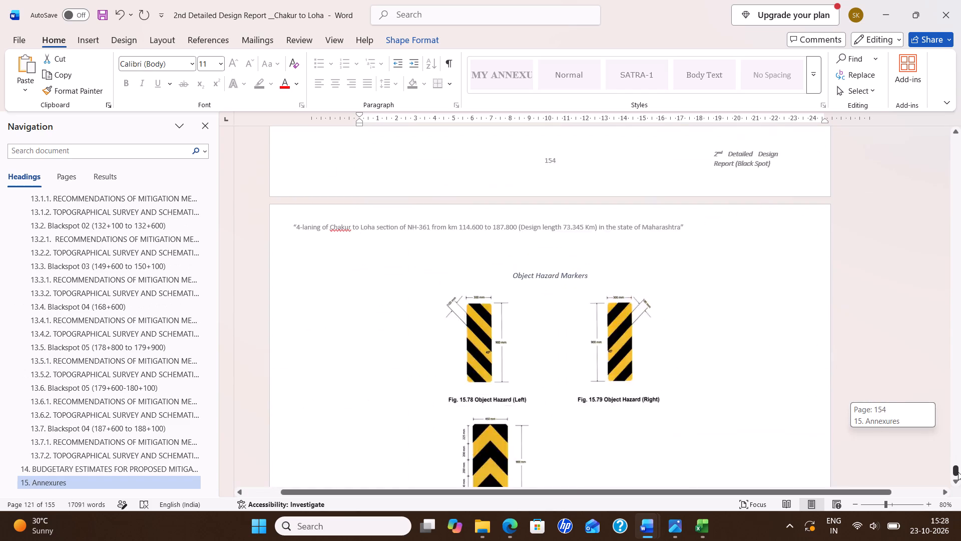
left_click_drag(958, 472, 952, 413)
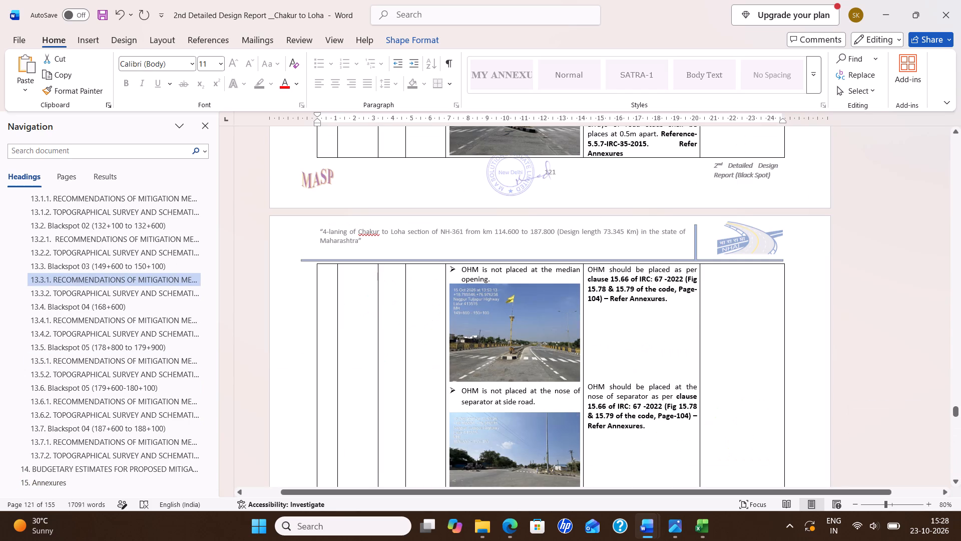
Save the 2nd Detailed Design Report for Chakur to Loha and close it.
key("ctrl+s")
key("ctrl+s")
key("ctrl+s")
key("ctrl+s")
key("ctrl+s")
key("ctrl+s")
key("ctrl+s")
left_click(960, 1)
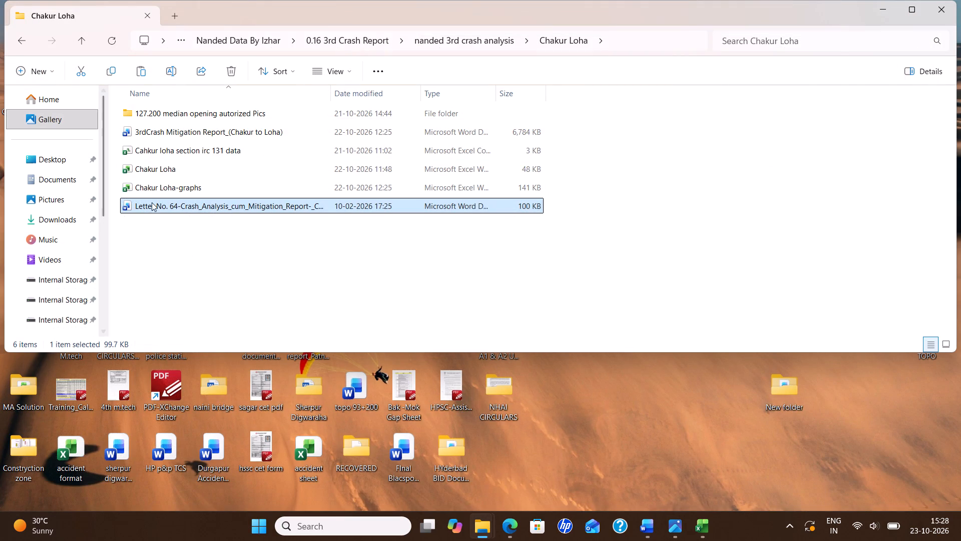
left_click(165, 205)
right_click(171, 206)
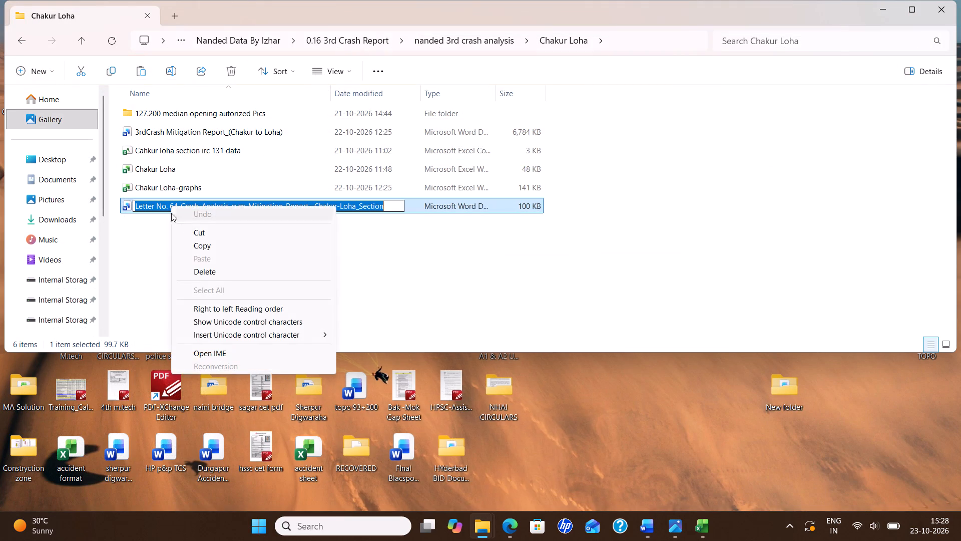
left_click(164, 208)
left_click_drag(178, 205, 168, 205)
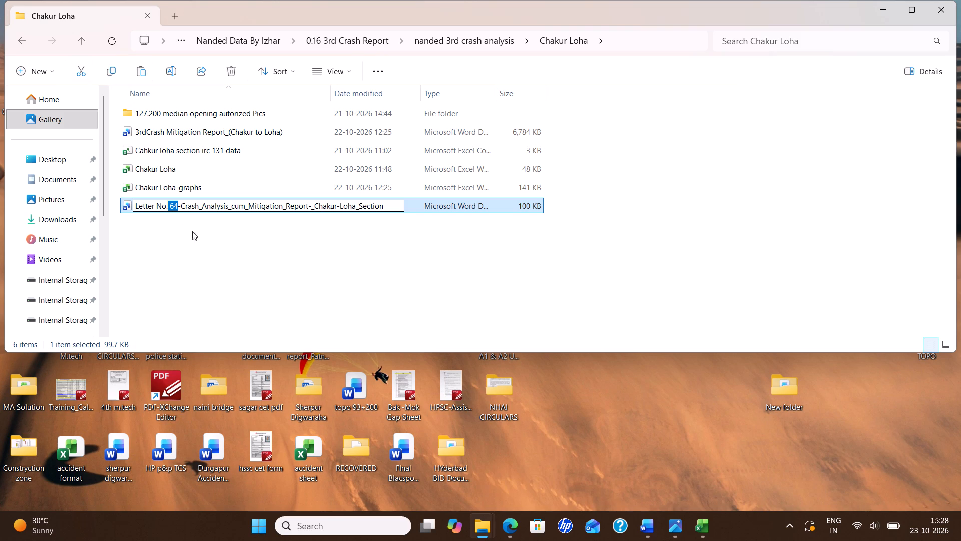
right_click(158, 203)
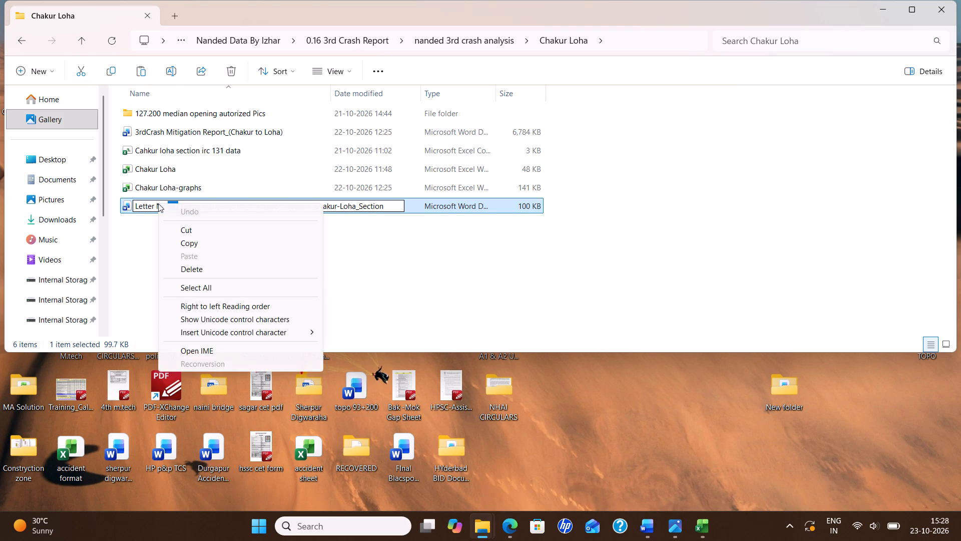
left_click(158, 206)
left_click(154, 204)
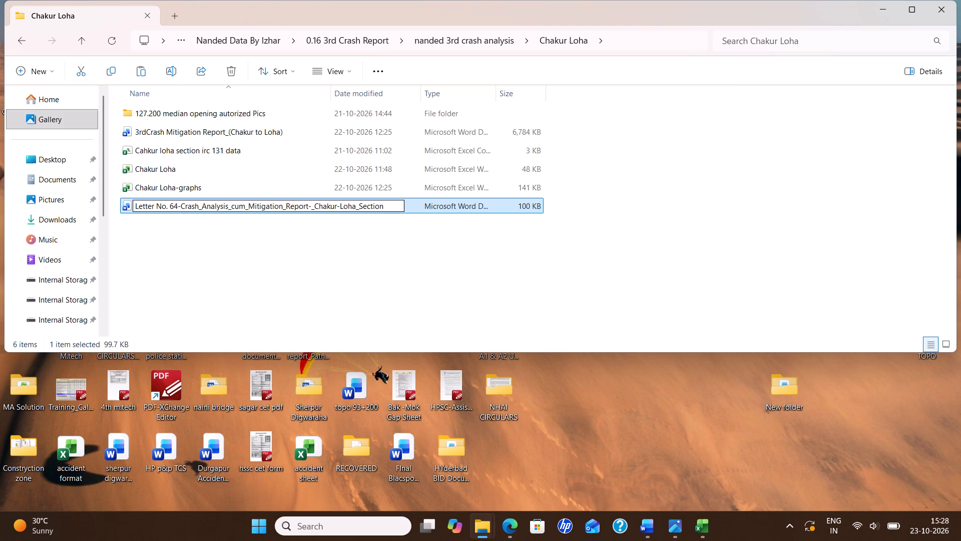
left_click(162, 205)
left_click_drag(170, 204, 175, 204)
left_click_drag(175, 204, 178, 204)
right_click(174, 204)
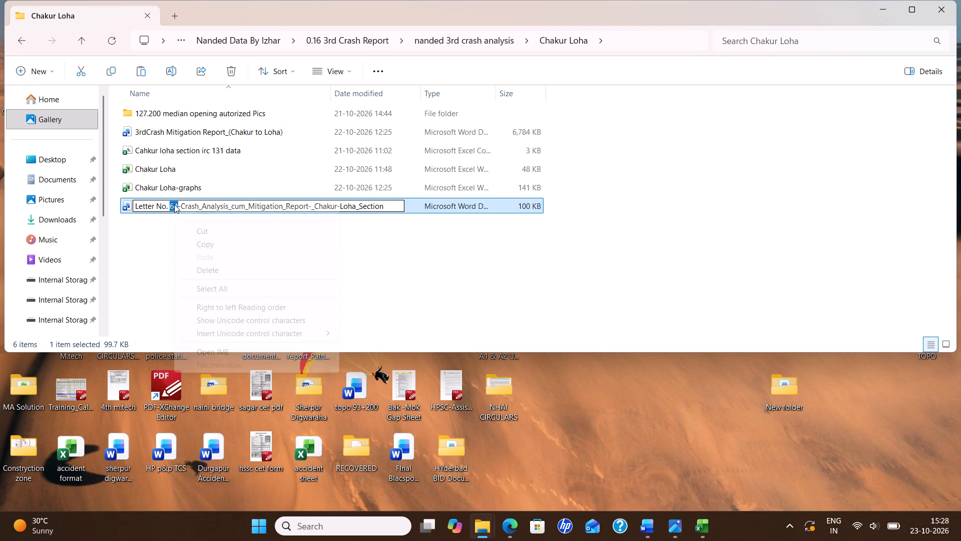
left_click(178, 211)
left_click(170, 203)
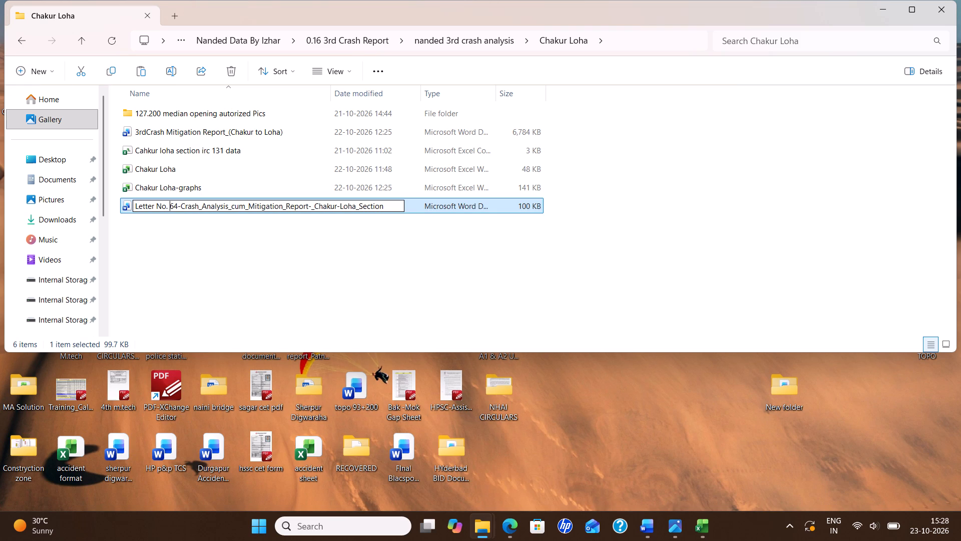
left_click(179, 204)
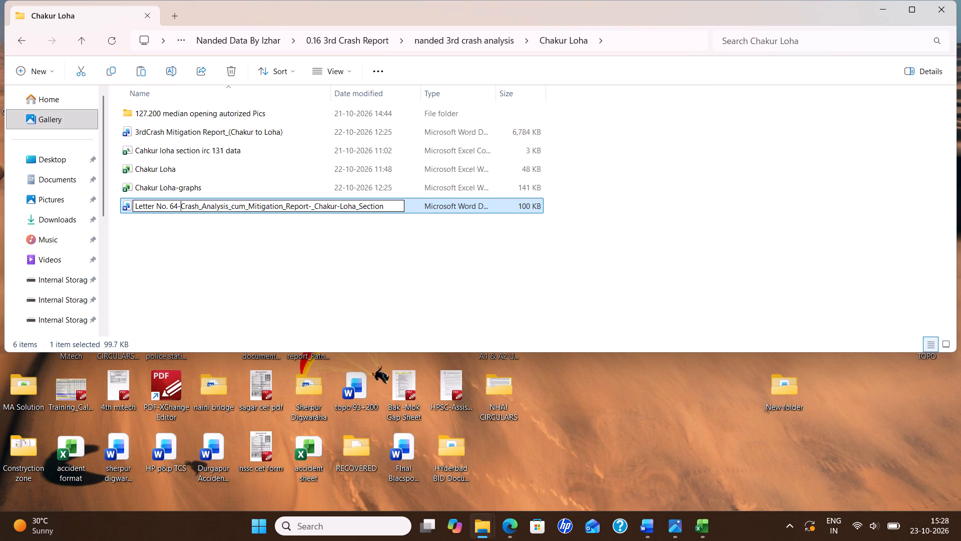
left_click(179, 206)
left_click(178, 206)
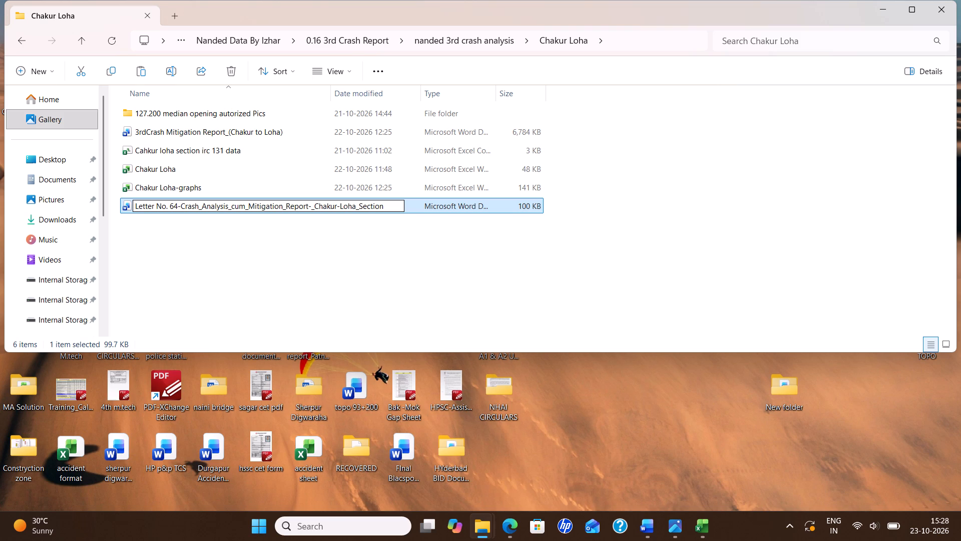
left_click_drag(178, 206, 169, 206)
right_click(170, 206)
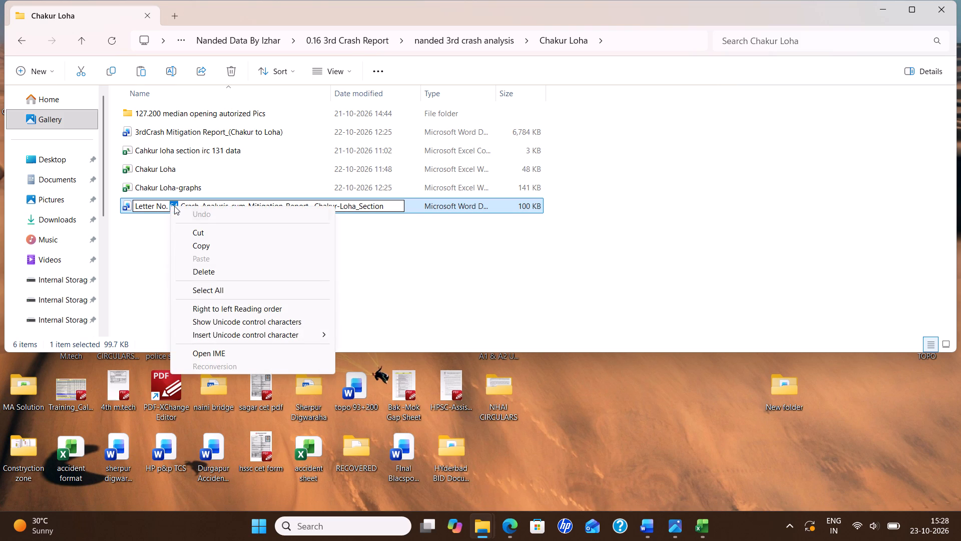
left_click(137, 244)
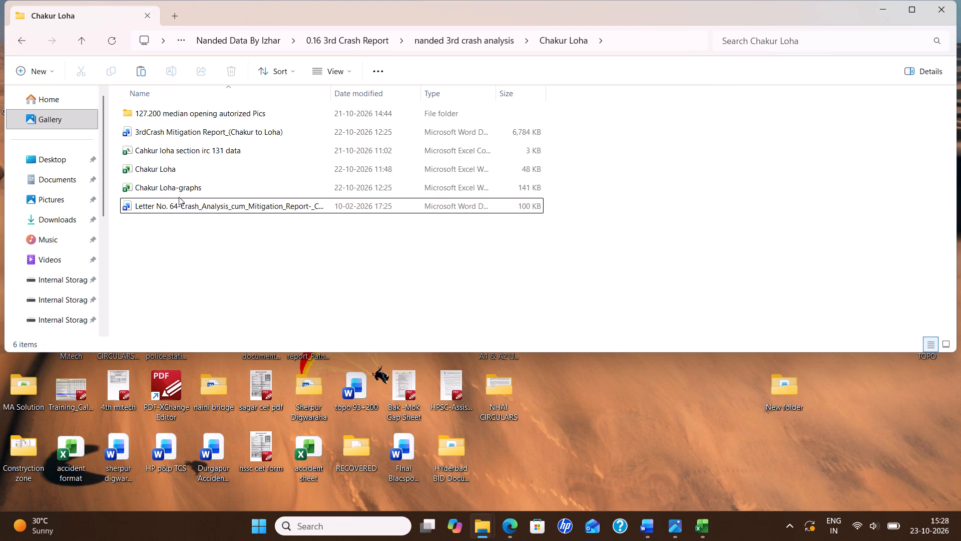
Go up to the nanded 3rd crash analysis folder and open its Ausa Chakur subfolder.
left_click(82, 42)
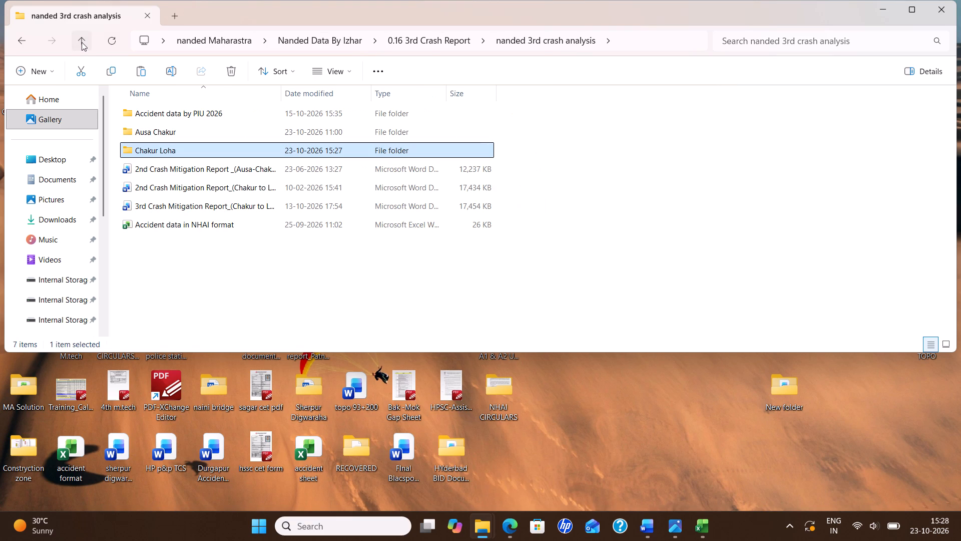
double_click(180, 134)
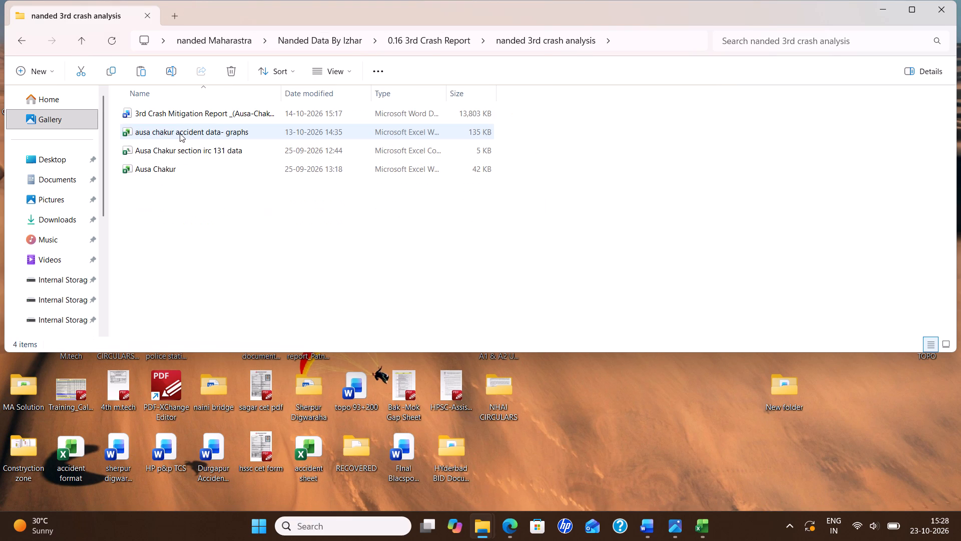
Open the ausa chakur accident data- graphs workbook from the folder.
double_click(175, 134)
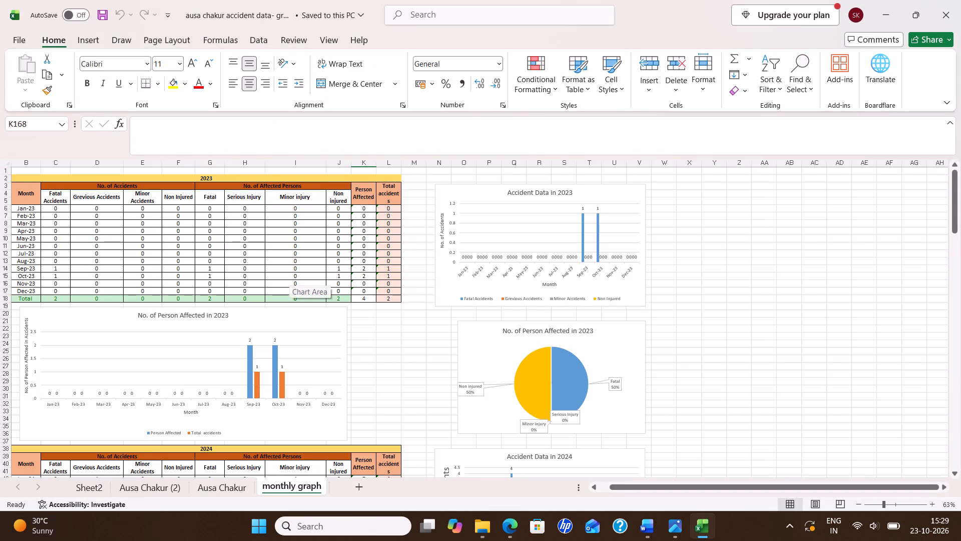
left_click(822, 279)
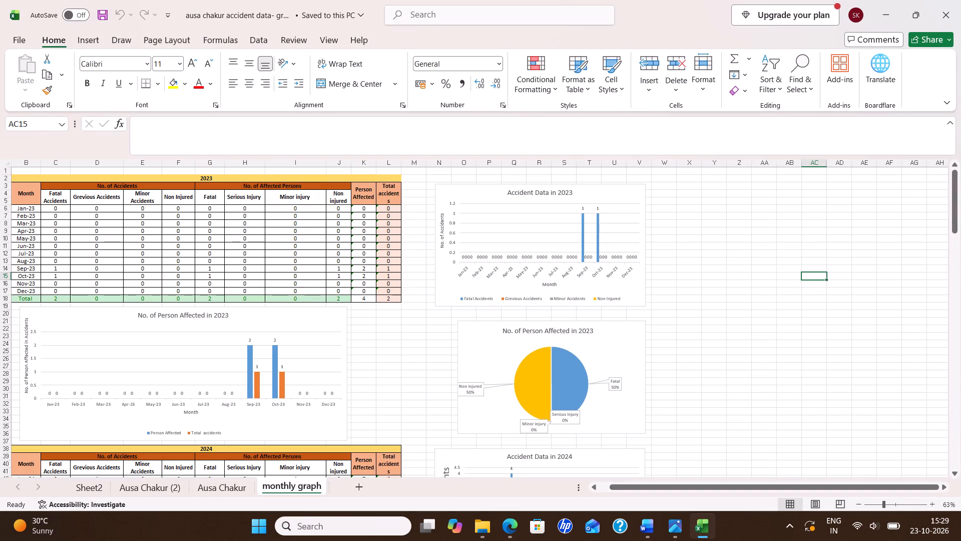
scroll(88, 274, "up", 3)
Delete the entire rows for Jan-23 through Aug-23 from the 2023 table on the monthly graph sheet.
left_click_drag(23, 208, 28, 258)
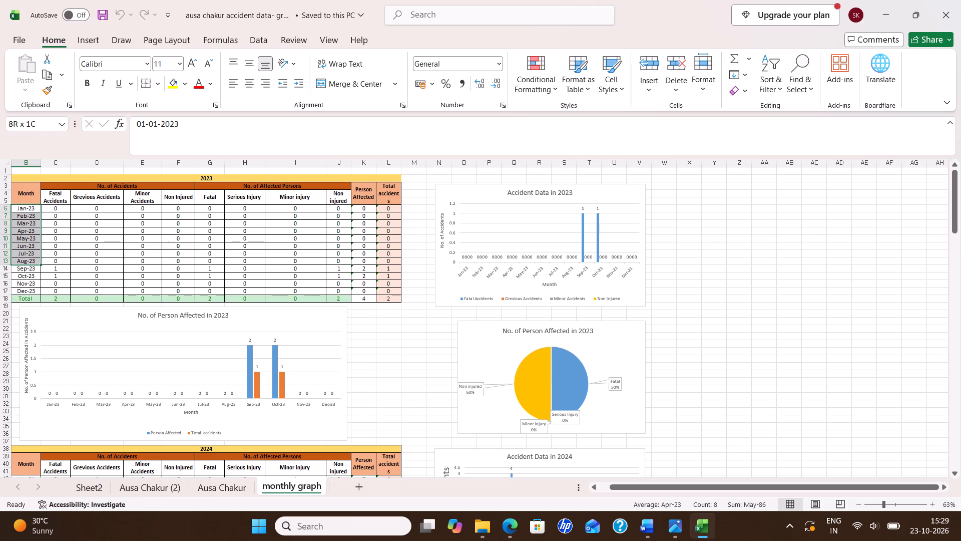
left_click_drag(28, 258, 367, 255)
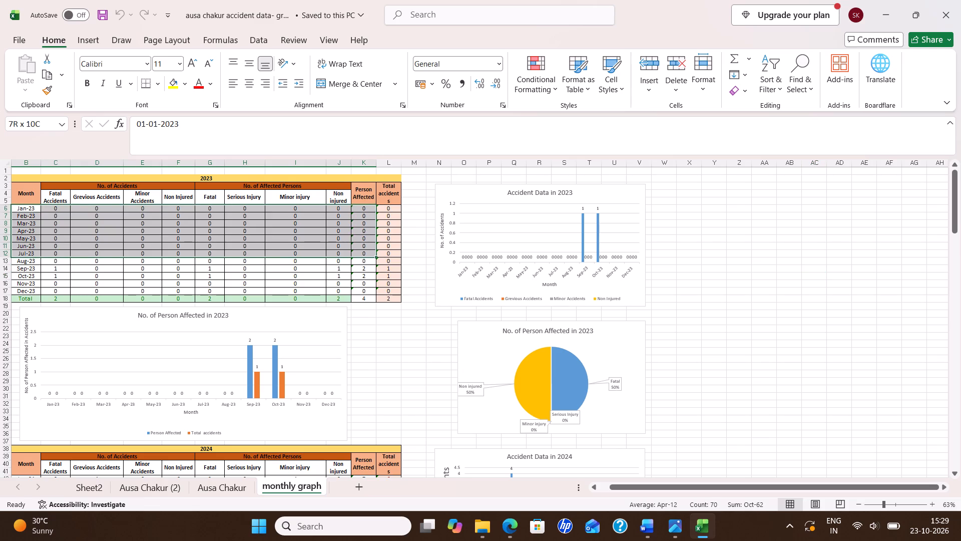
left_click_drag(367, 255, 375, 259)
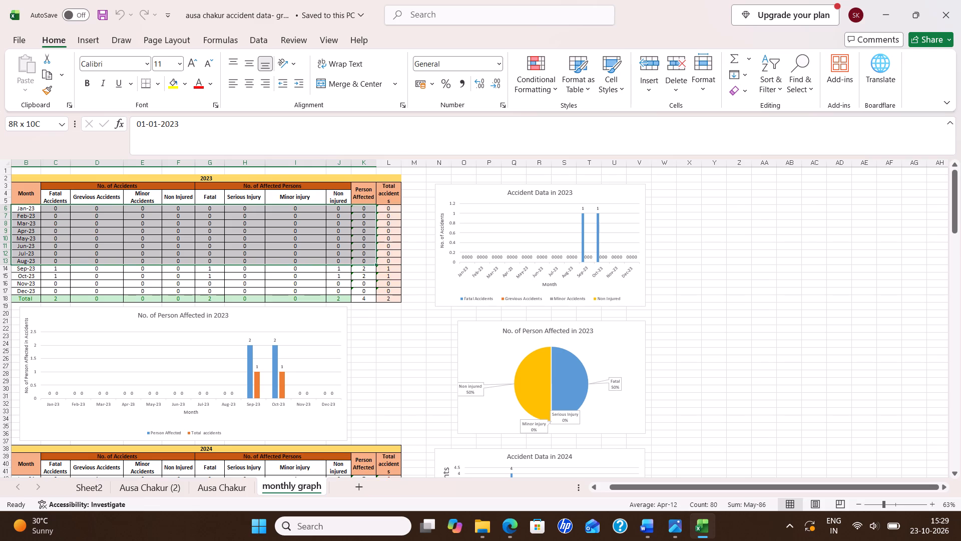
left_click_drag(375, 259, 385, 259)
right_click(359, 250)
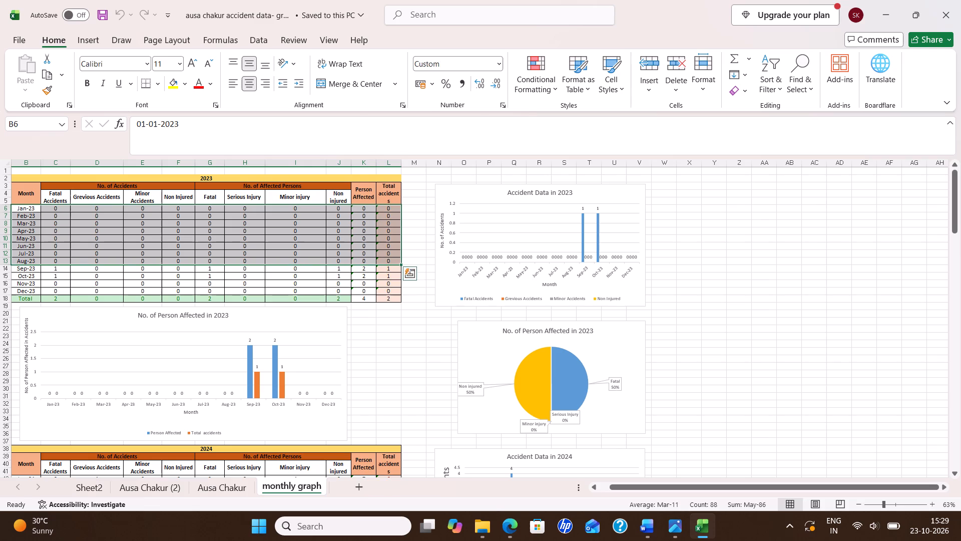
left_click(409, 272)
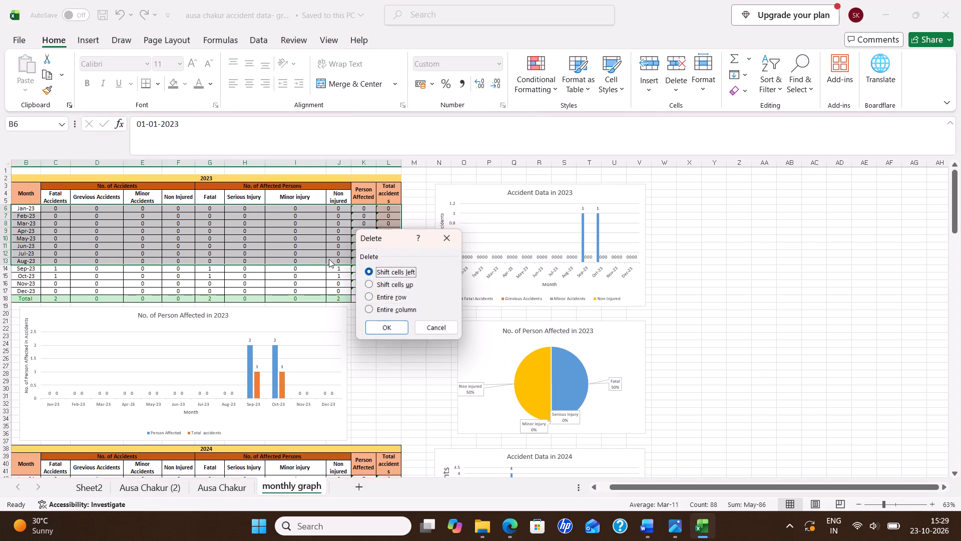
left_click(388, 294)
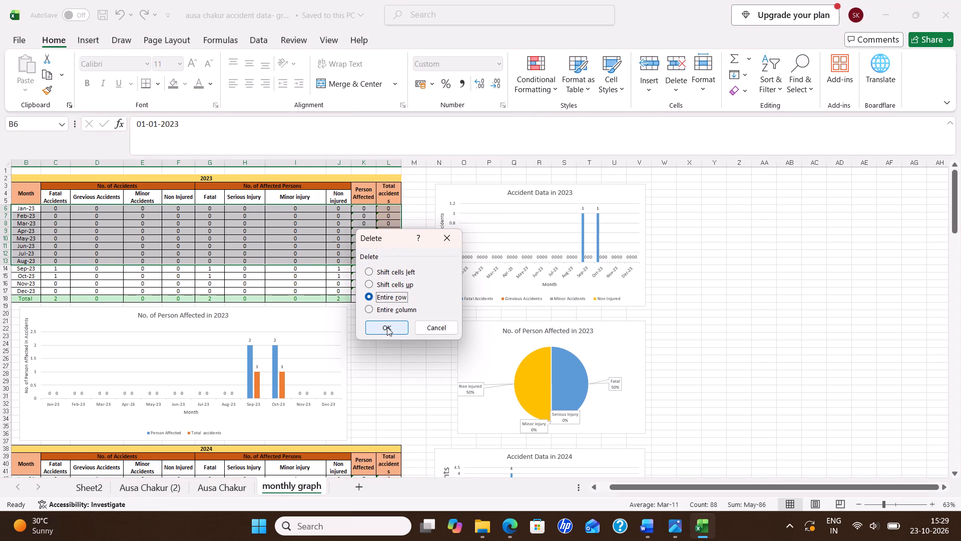
left_click(387, 327)
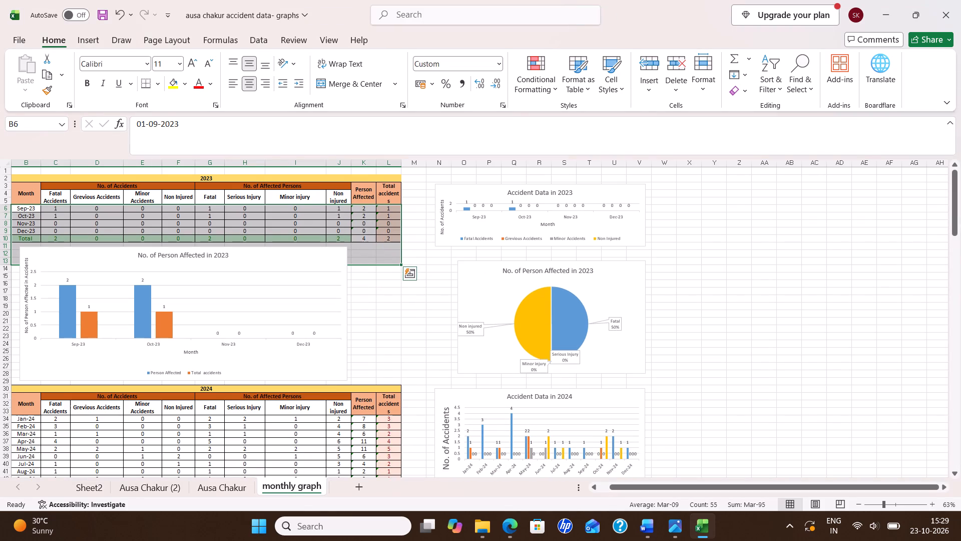
Move the Accident Data in 2023 chart to the empty cells beyond the 2023 pie chart and stretch it taller, down to about row 19.
left_click_drag(602, 191, 720, 198)
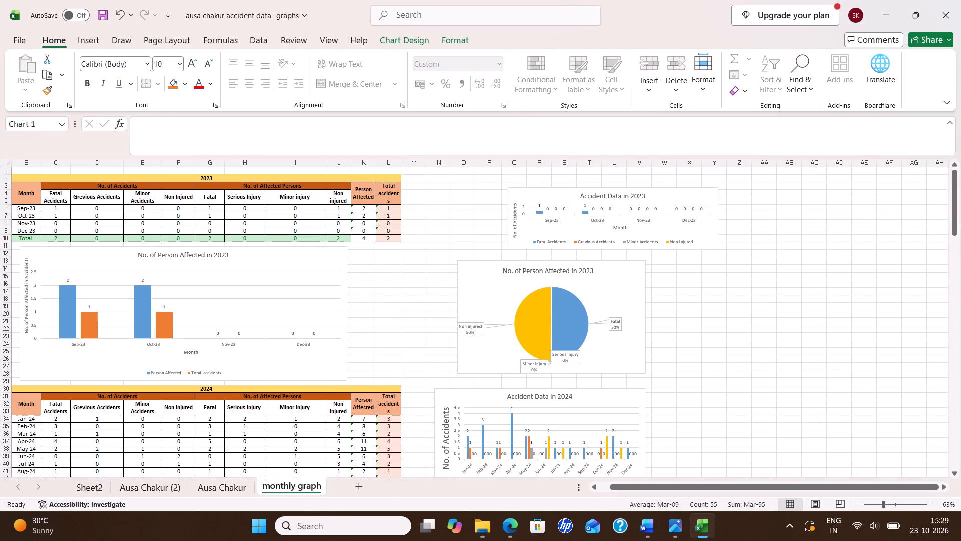
left_click_drag(720, 198, 822, 198)
left_click_drag(757, 253, 765, 310)
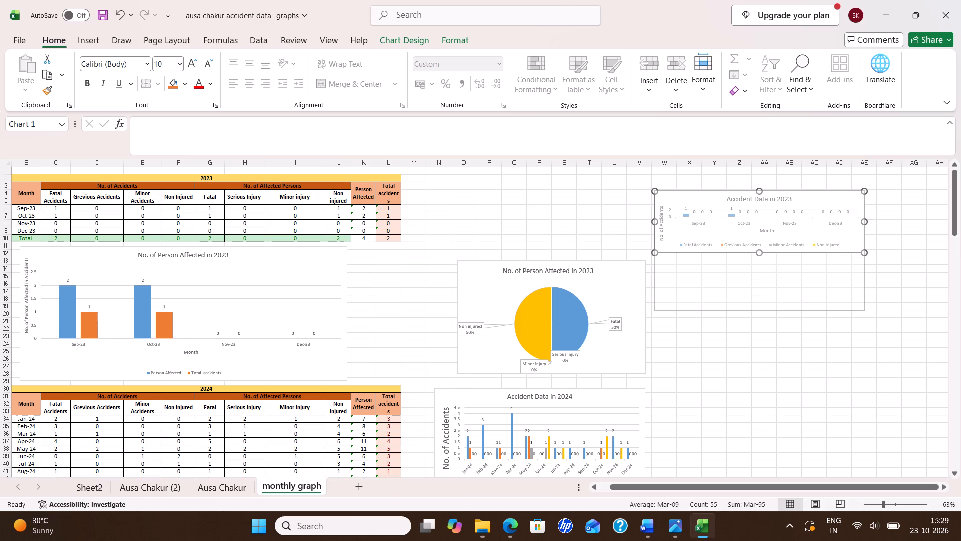
left_click(409, 297)
Inspect the three 2023 charts and the source ranges of their fatal accidents, person affected and total accidents series.
left_click(275, 256)
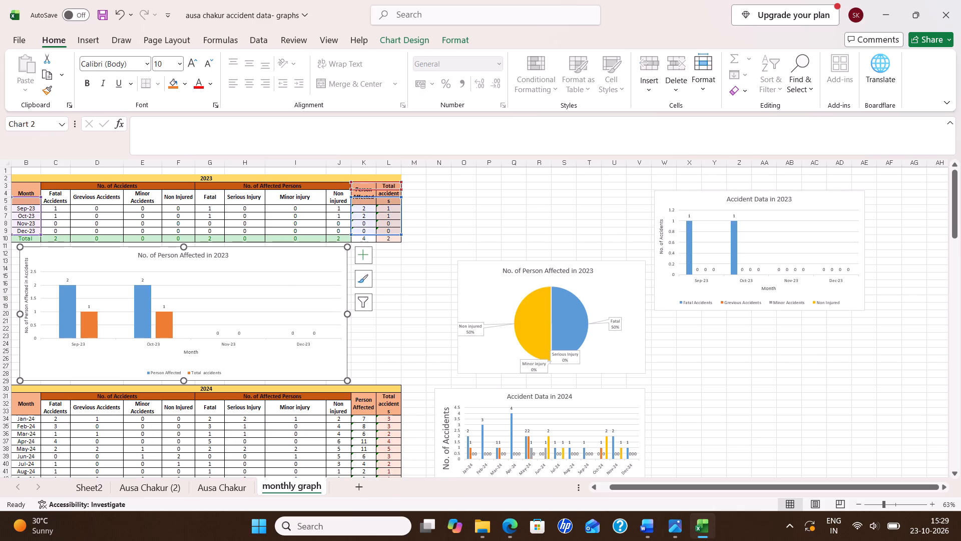
left_click(519, 288)
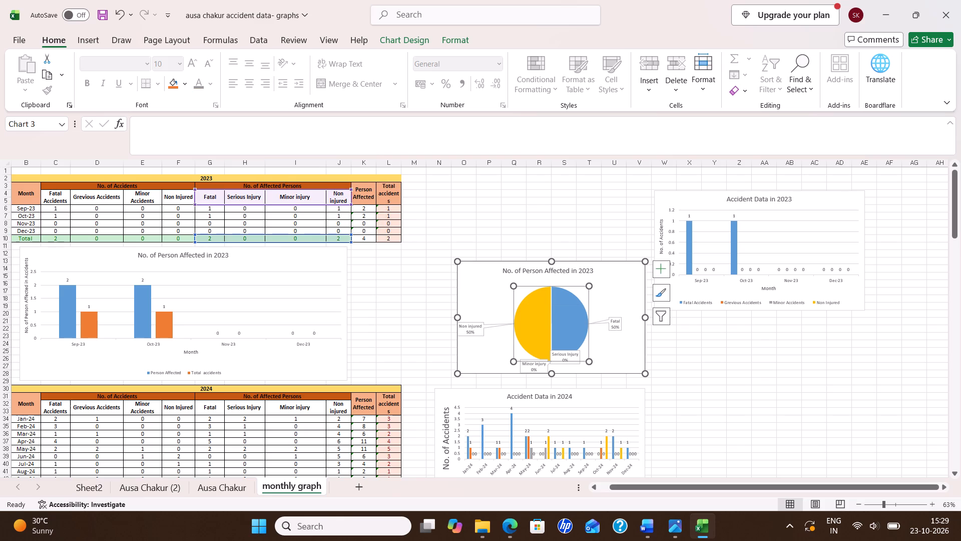
left_click(691, 254)
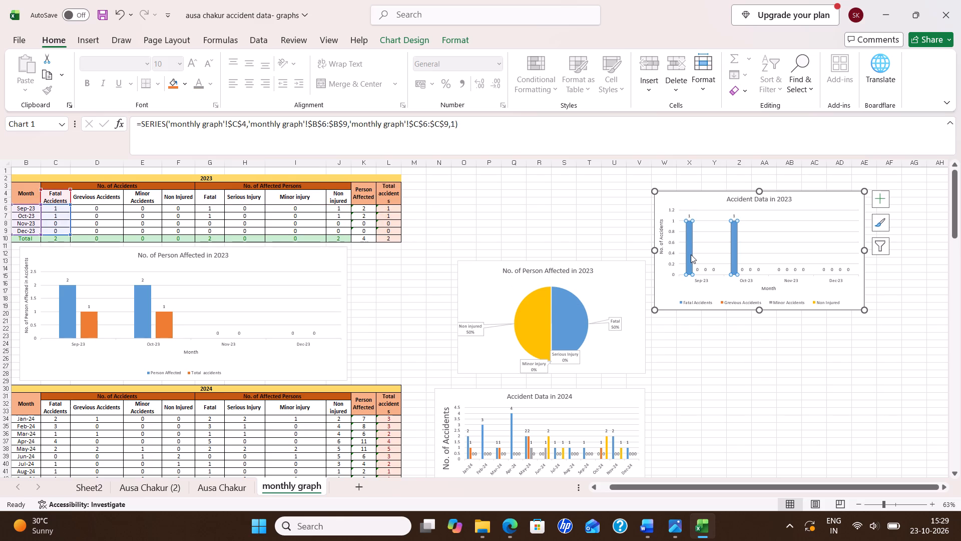
left_click(733, 253)
left_click(62, 309)
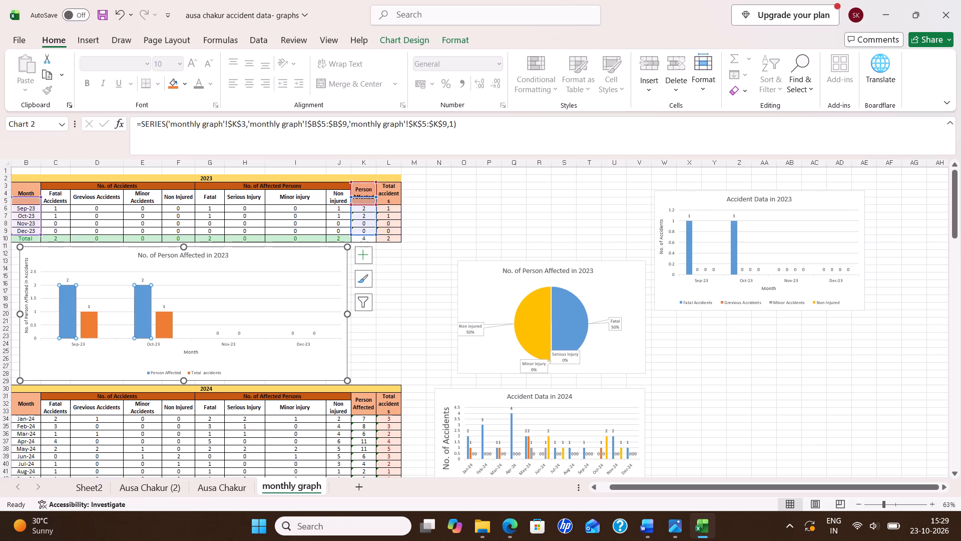
left_click(165, 324)
left_click(165, 324)
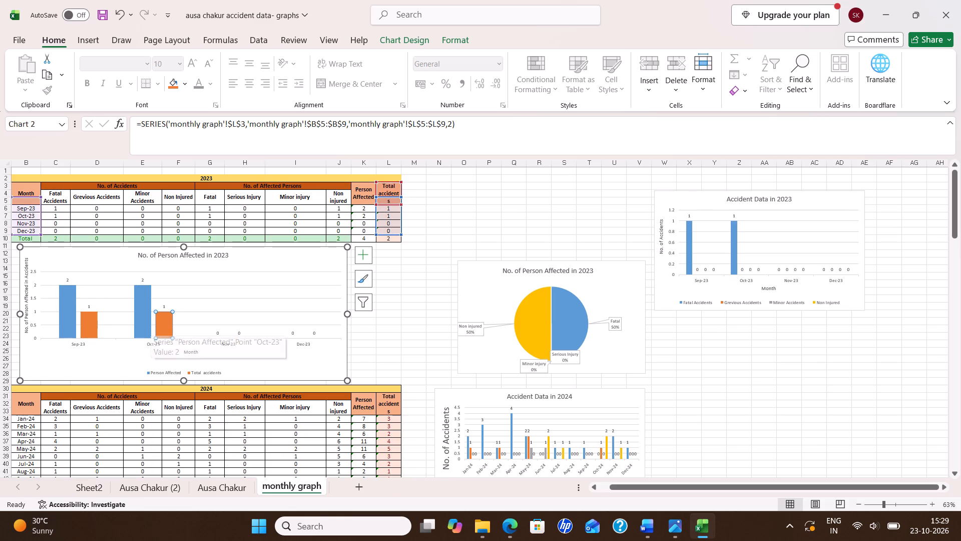
left_click(90, 326)
left_click(65, 311)
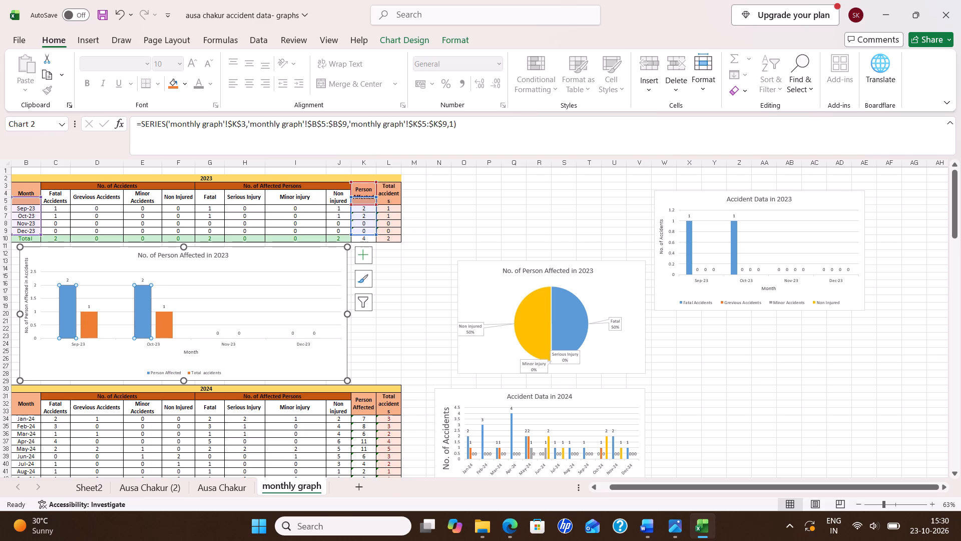
left_click(450, 222)
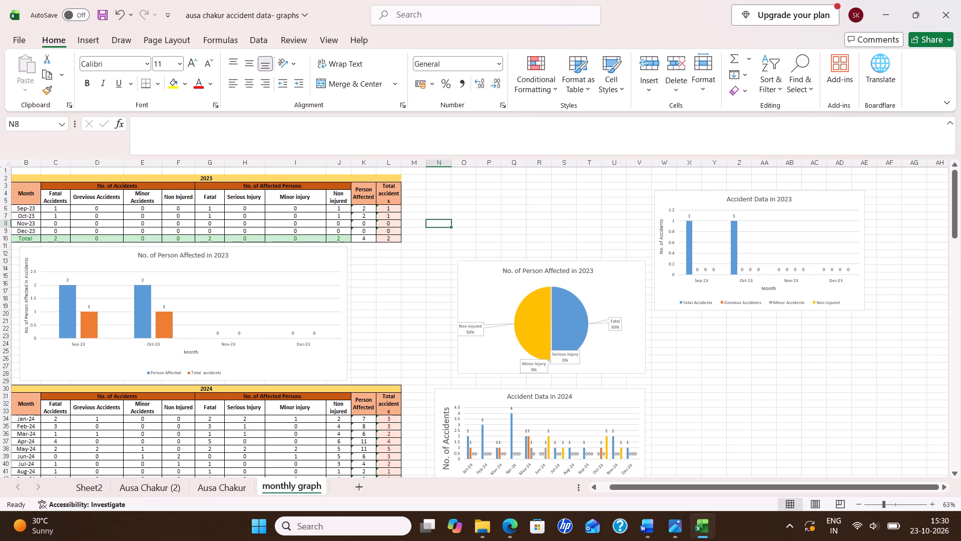
Review the monthly accident tables and charts for 2023 to 2026 and the yearly summary table on the monthly graph sheet.
scroll(150, 305, "down", 15)
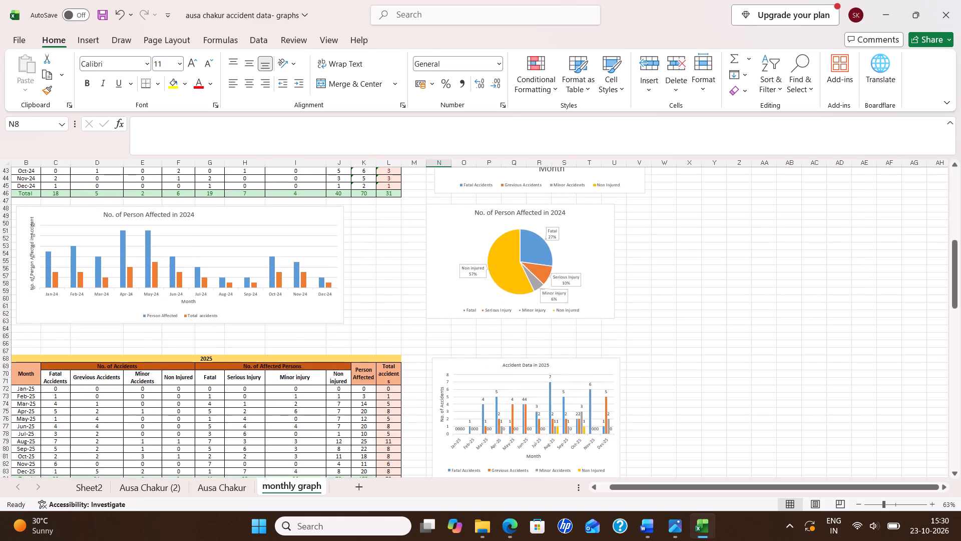
scroll(150, 306, "down", 20)
scroll(150, 306, "down", 3)
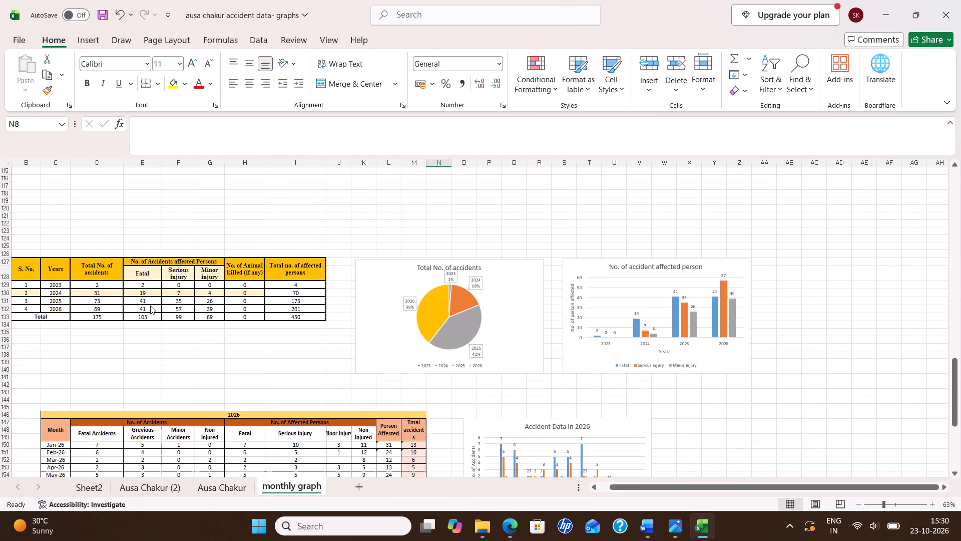
scroll(150, 306, "down", 1)
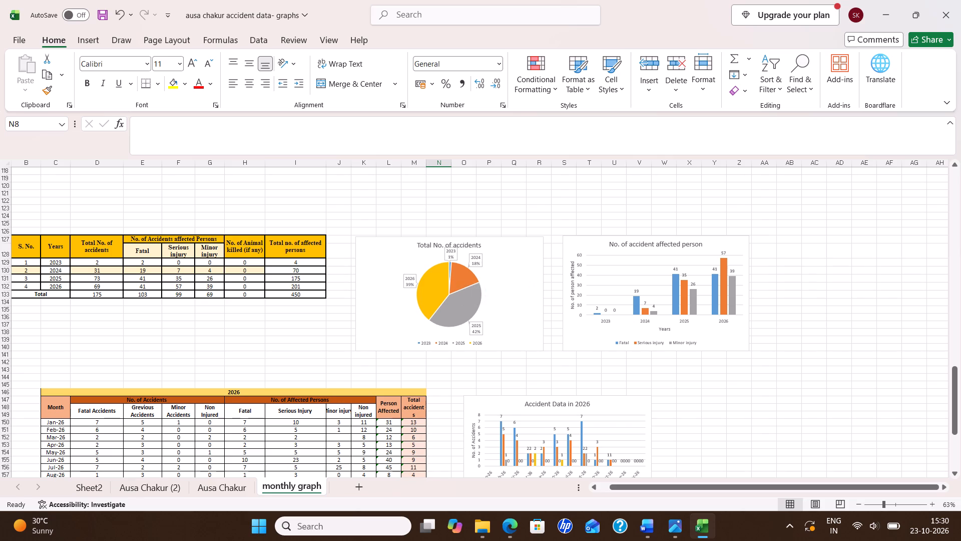
scroll(408, 273, "up", 10)
scroll(307, 260, "up", 8)
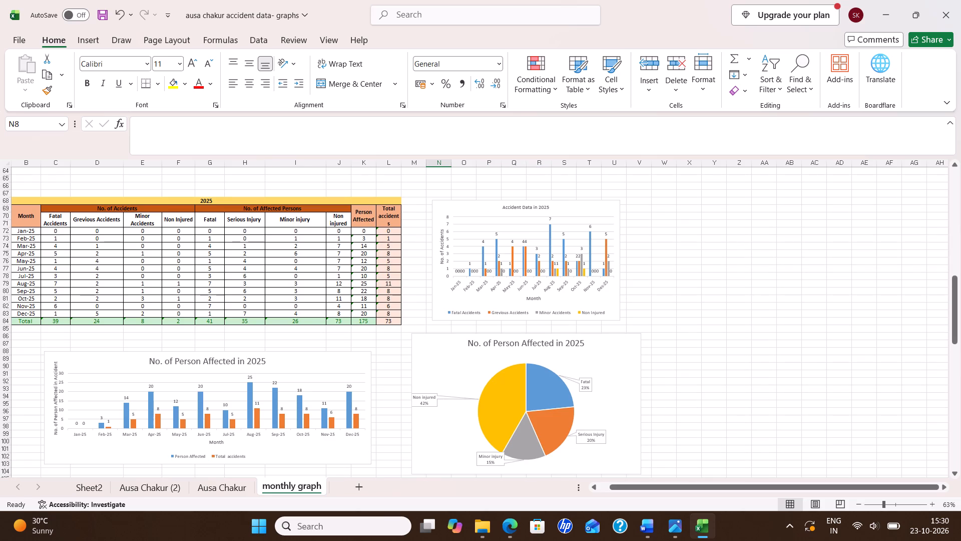
scroll(242, 294, "up", 12)
scroll(265, 316, "up", 10)
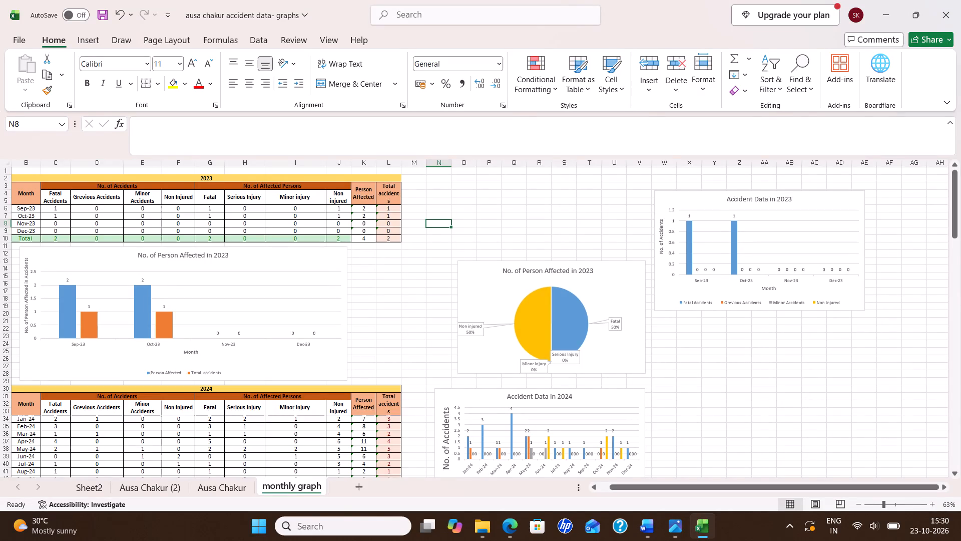
scroll(258, 296, "down", 15)
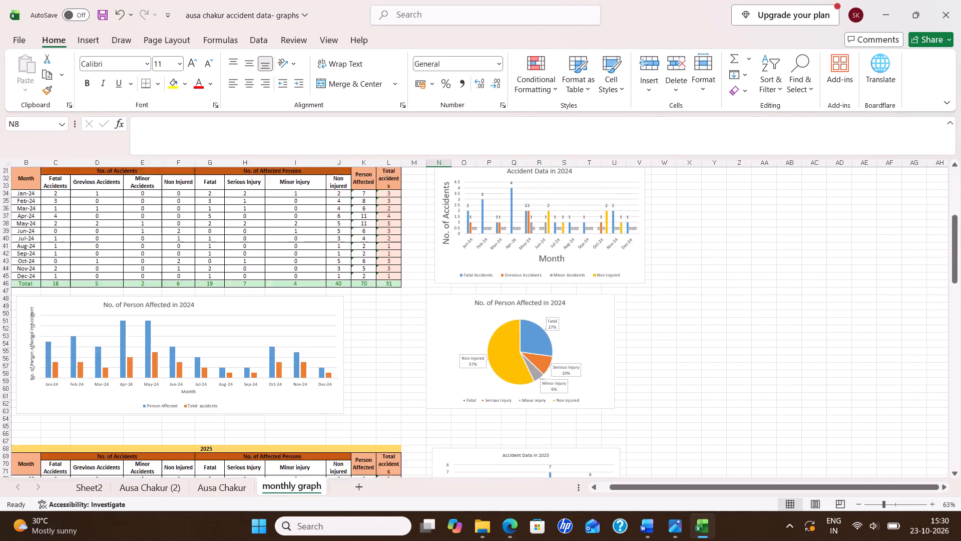
scroll(259, 299, "down", 13)
scroll(269, 314, "up", 11)
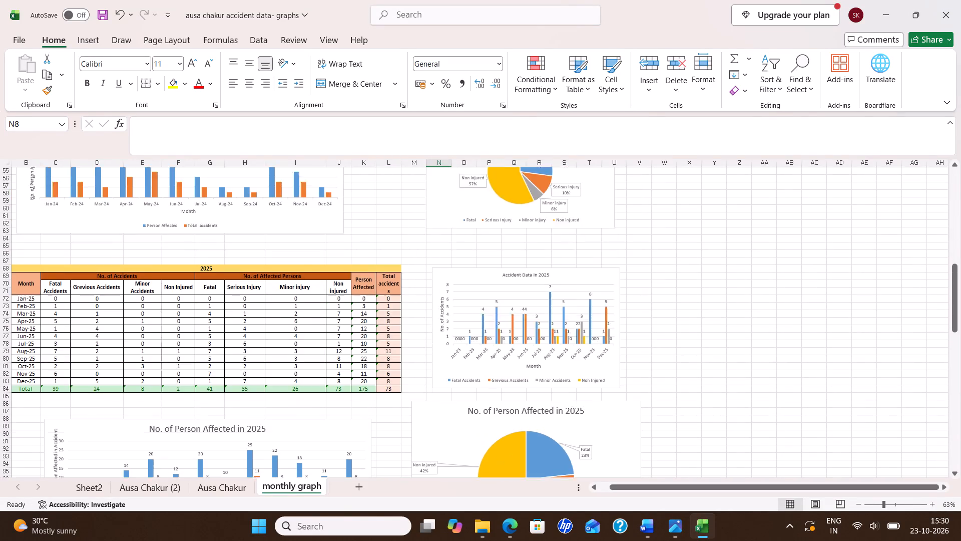
scroll(269, 314, "up", 4)
scroll(265, 314, "down", 10)
scroll(265, 297, "down", 16)
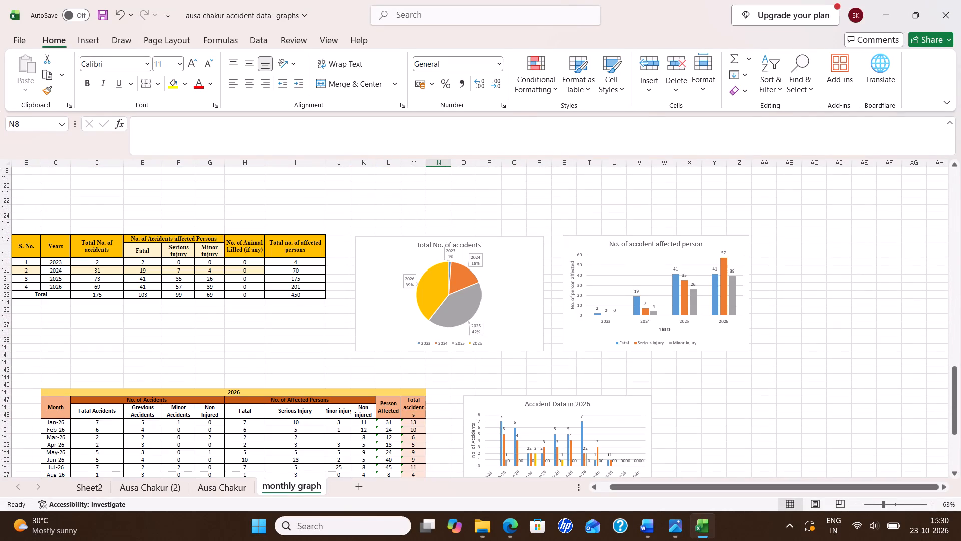
scroll(277, 270, "up", 9)
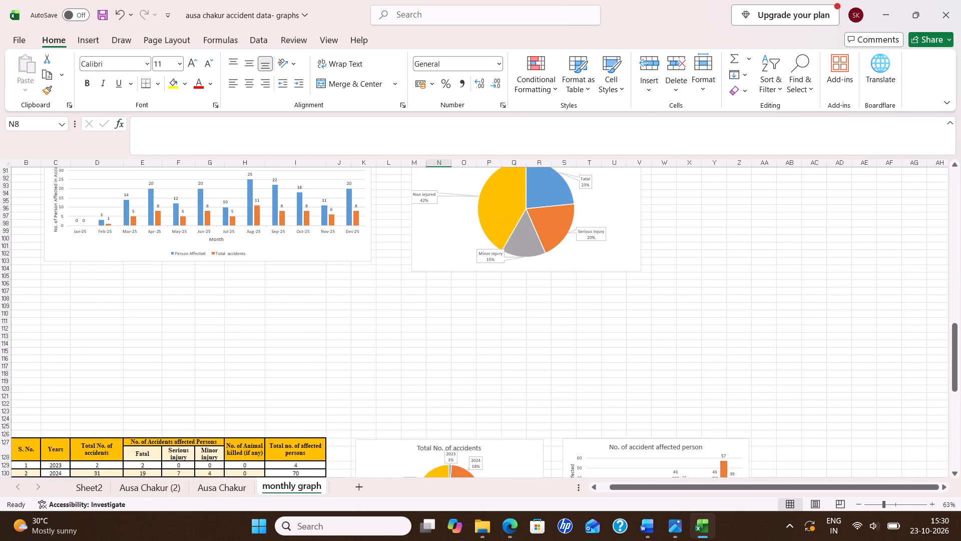
scroll(291, 279, "up", 12)
scroll(303, 289, "down", 2)
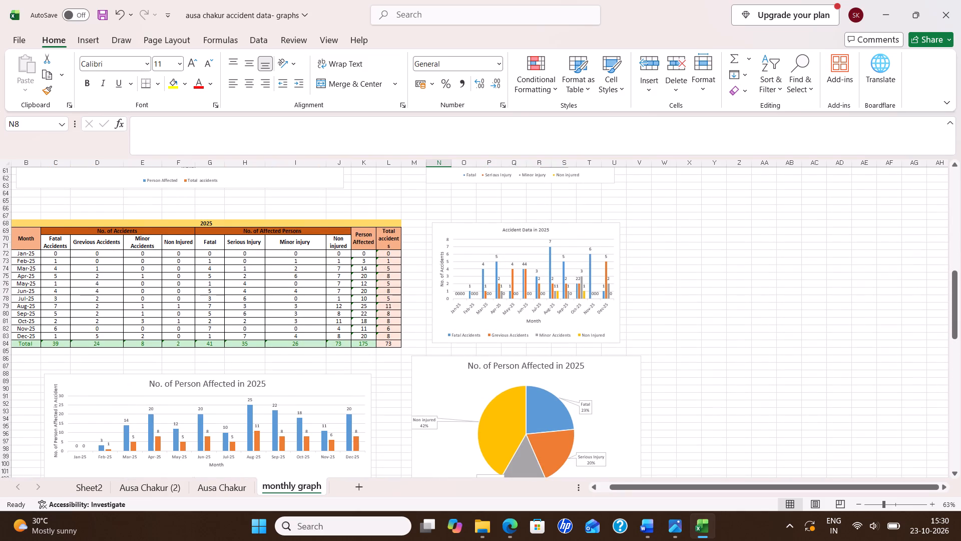
scroll(158, 310, "up", 13)
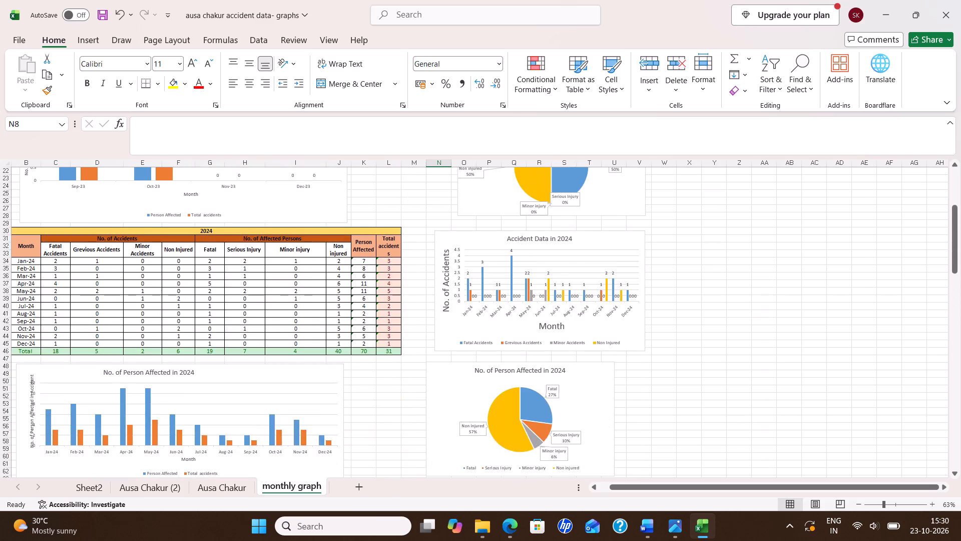
scroll(167, 320, "up", 10)
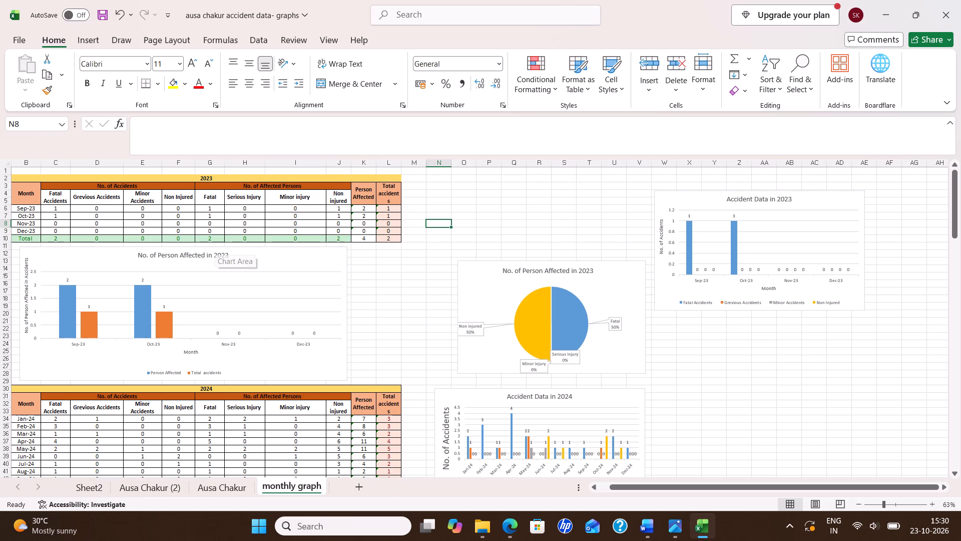
scroll(420, 289, "down", 13)
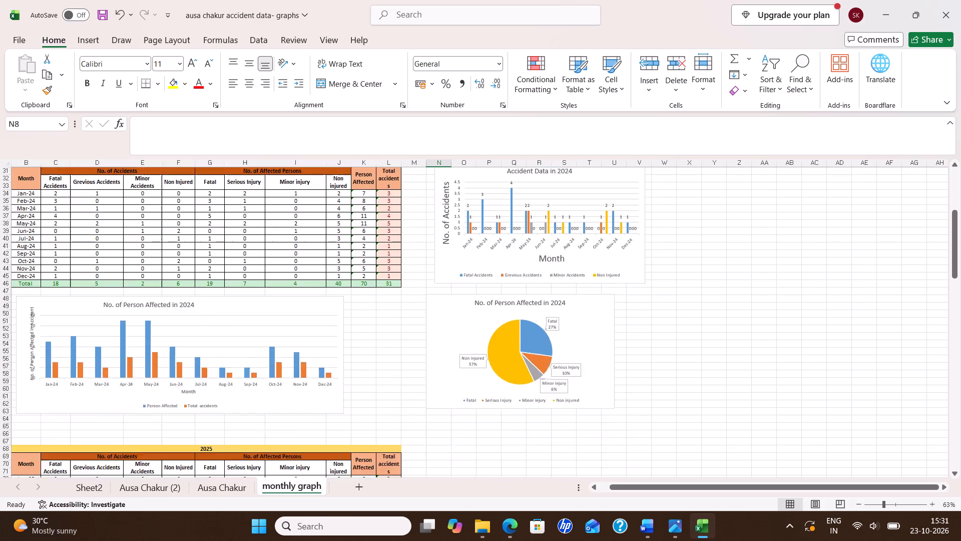
scroll(407, 288, "down", 9)
scroll(398, 320, "down", 20)
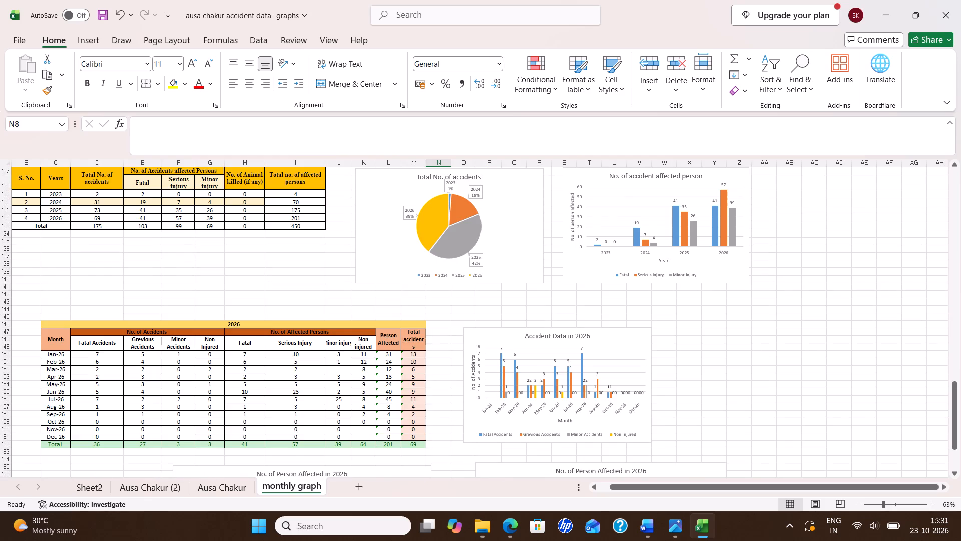
scroll(383, 309, "up", 11)
scroll(538, 277, "up", 10)
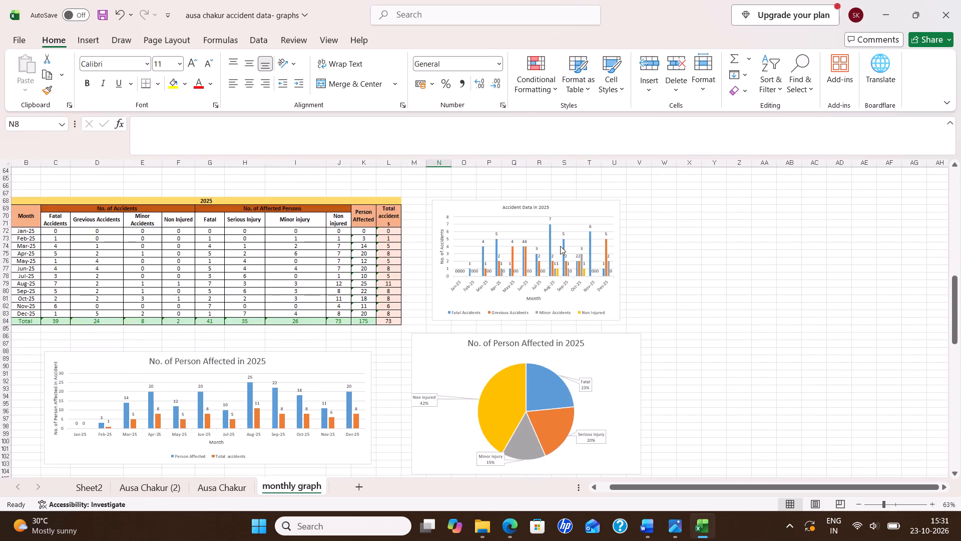
scroll(560, 246, "up", 12)
scroll(560, 246, "up", 9)
scroll(561, 246, "up", 17)
scroll(564, 253, "up", 14)
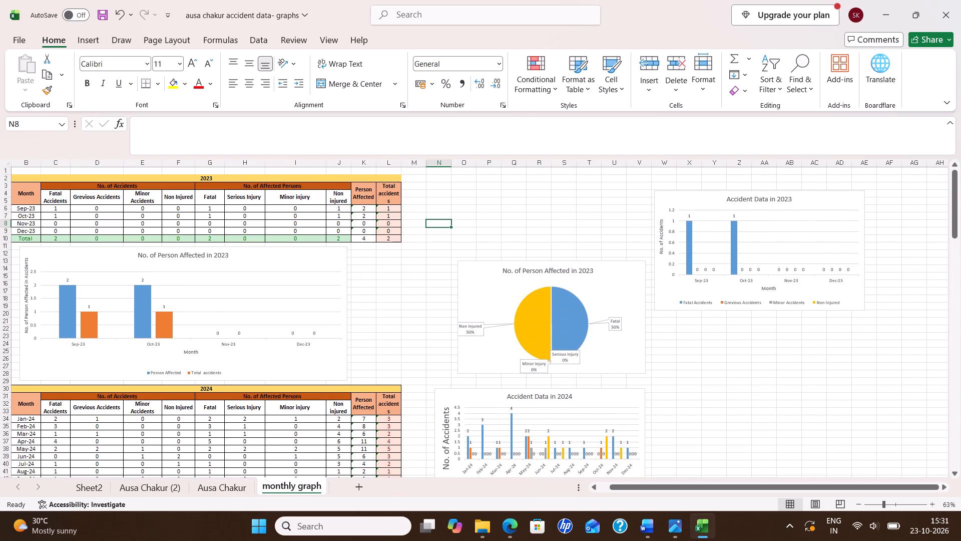
Save the ausa chakur accident data- graphs workbook.
key("ctrl+s")
key("ctrl+s")
key("ctrl+s")
key("ctrl+s")
key("ctrl+s")
key("ctrl+s")
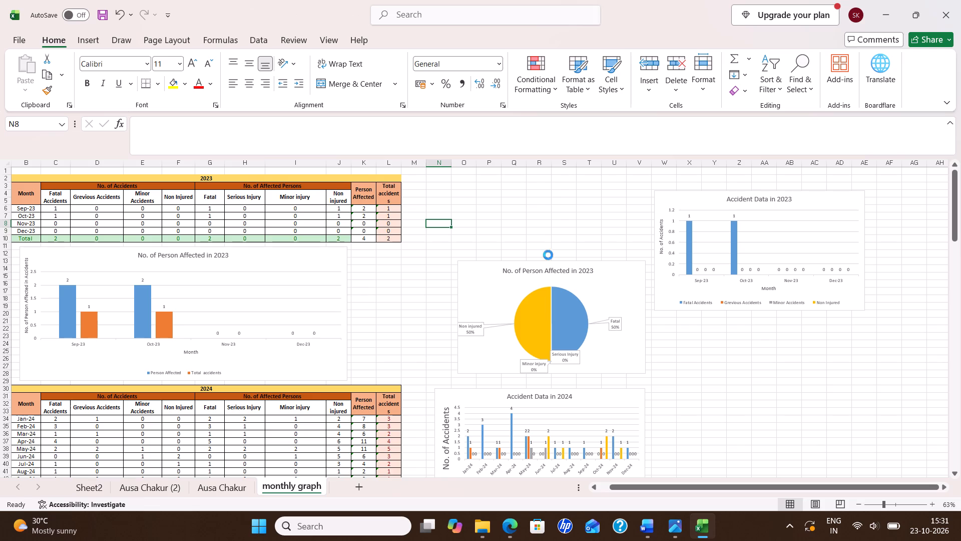
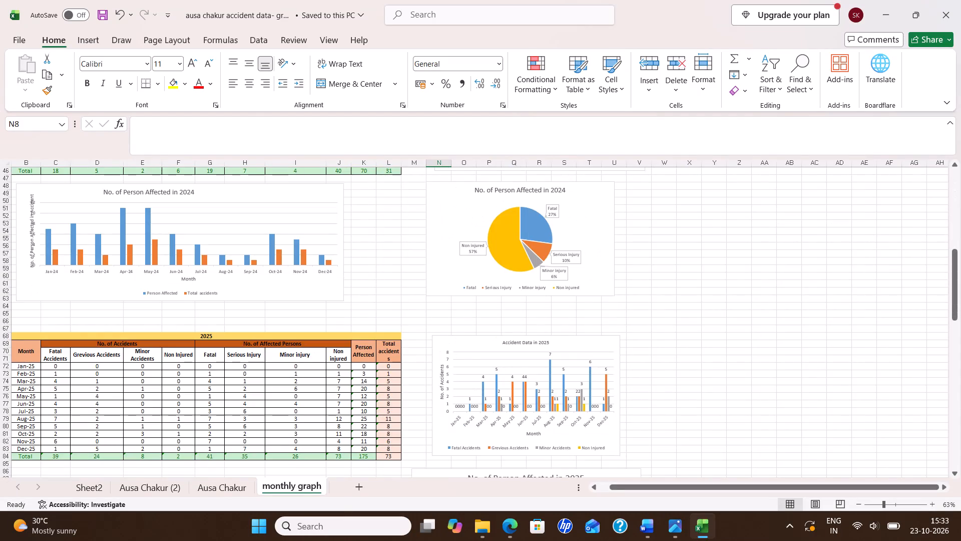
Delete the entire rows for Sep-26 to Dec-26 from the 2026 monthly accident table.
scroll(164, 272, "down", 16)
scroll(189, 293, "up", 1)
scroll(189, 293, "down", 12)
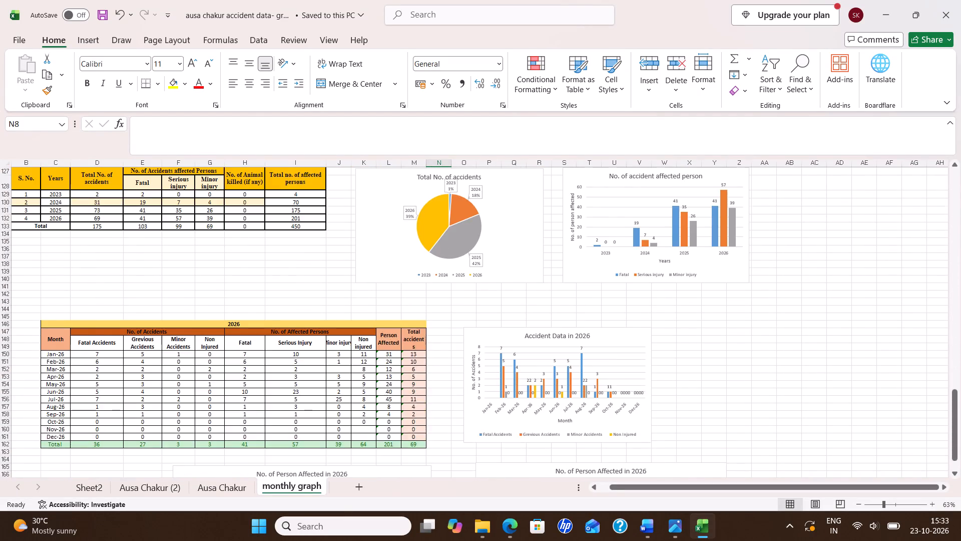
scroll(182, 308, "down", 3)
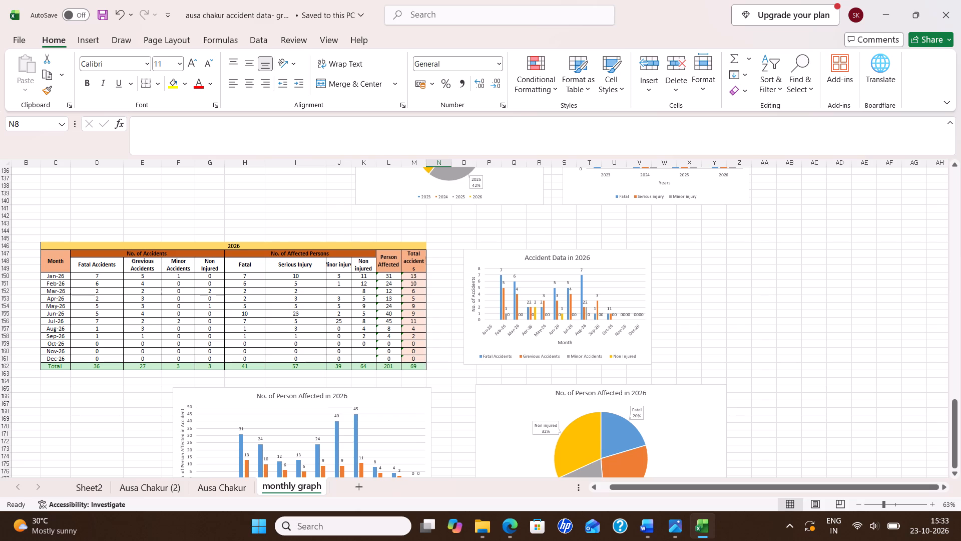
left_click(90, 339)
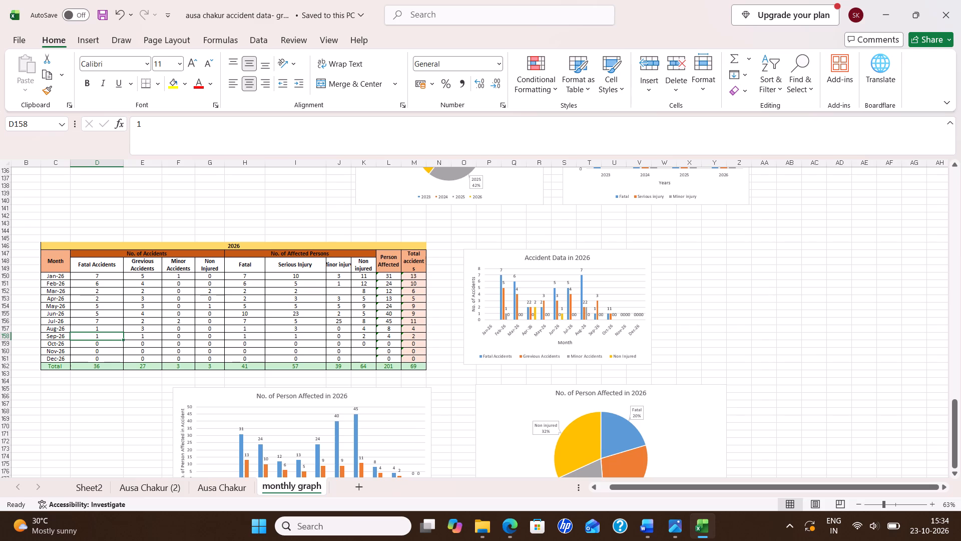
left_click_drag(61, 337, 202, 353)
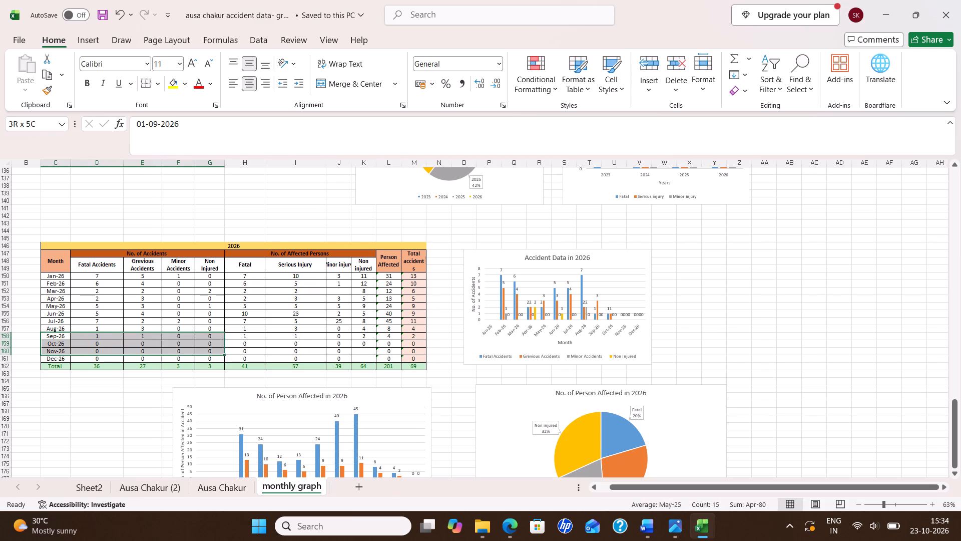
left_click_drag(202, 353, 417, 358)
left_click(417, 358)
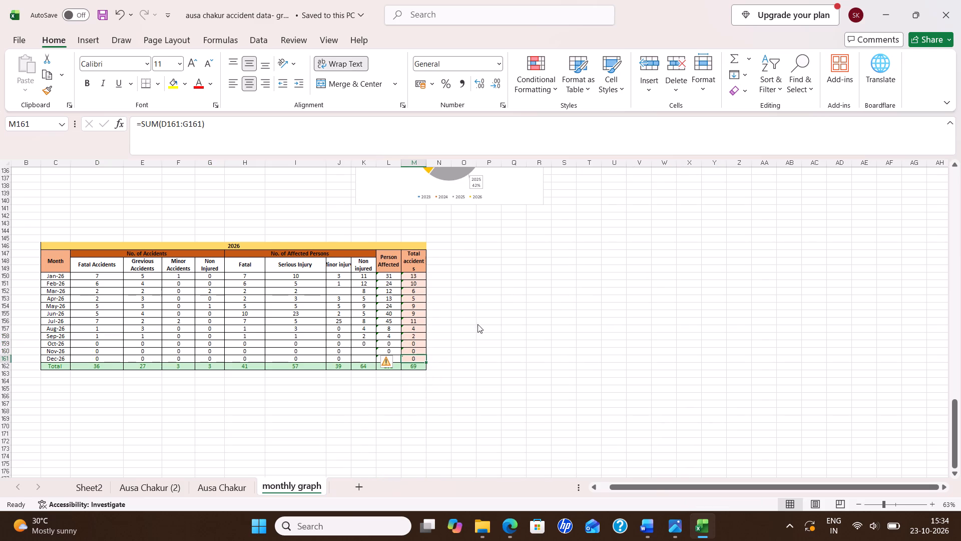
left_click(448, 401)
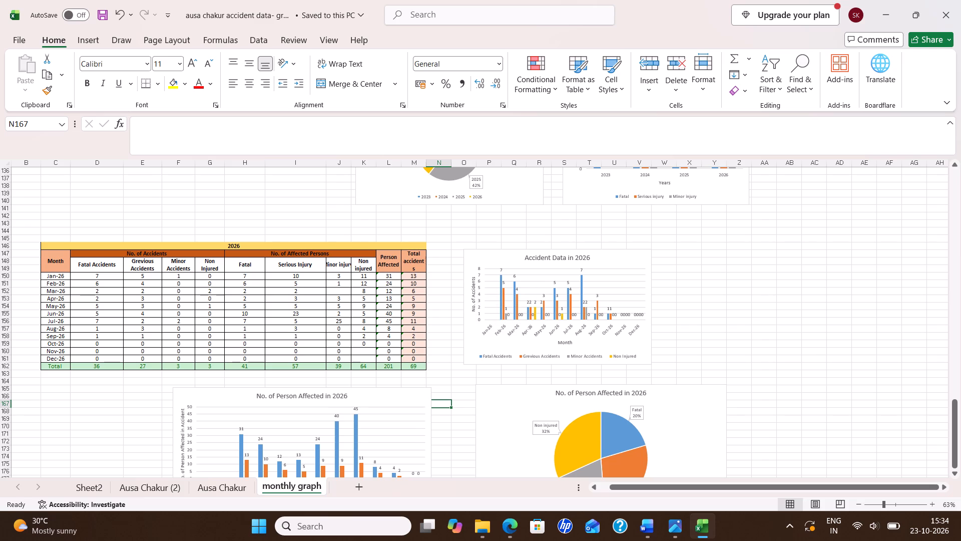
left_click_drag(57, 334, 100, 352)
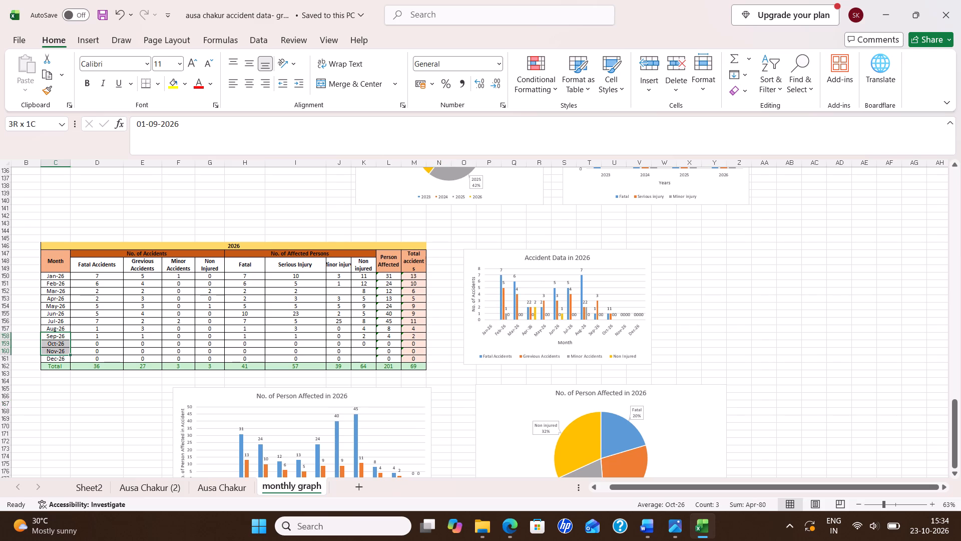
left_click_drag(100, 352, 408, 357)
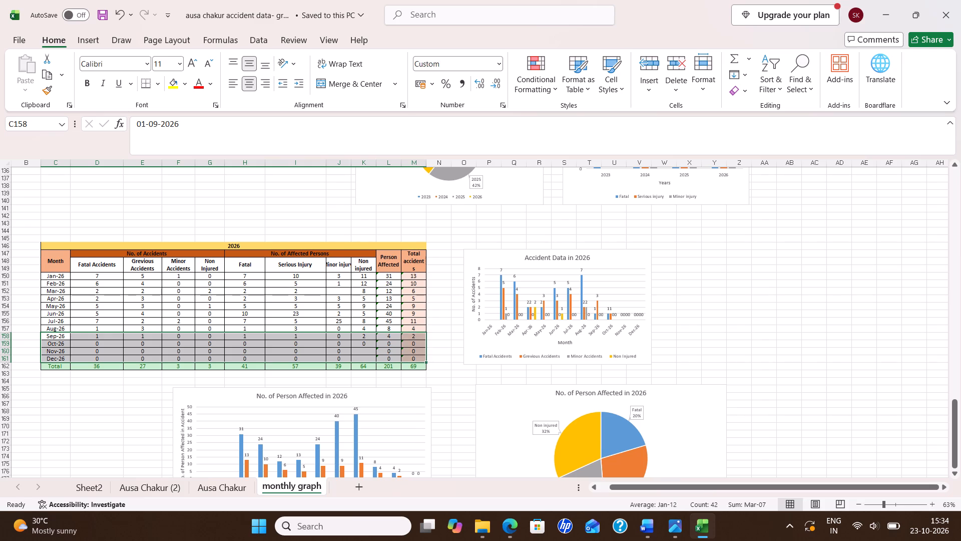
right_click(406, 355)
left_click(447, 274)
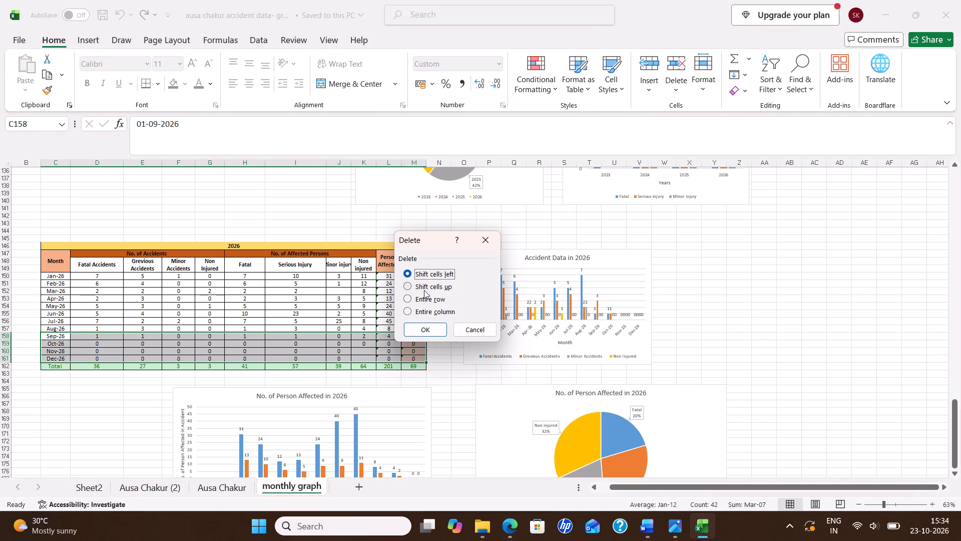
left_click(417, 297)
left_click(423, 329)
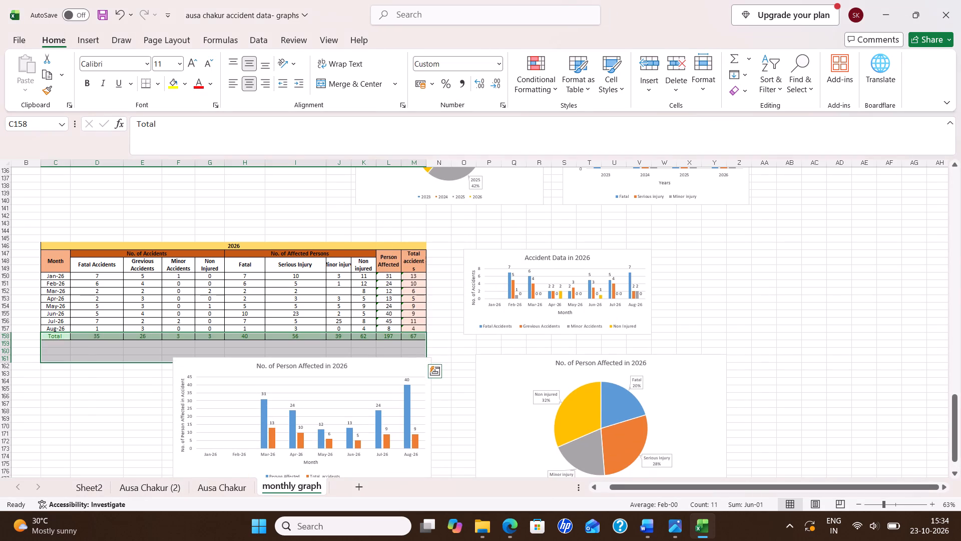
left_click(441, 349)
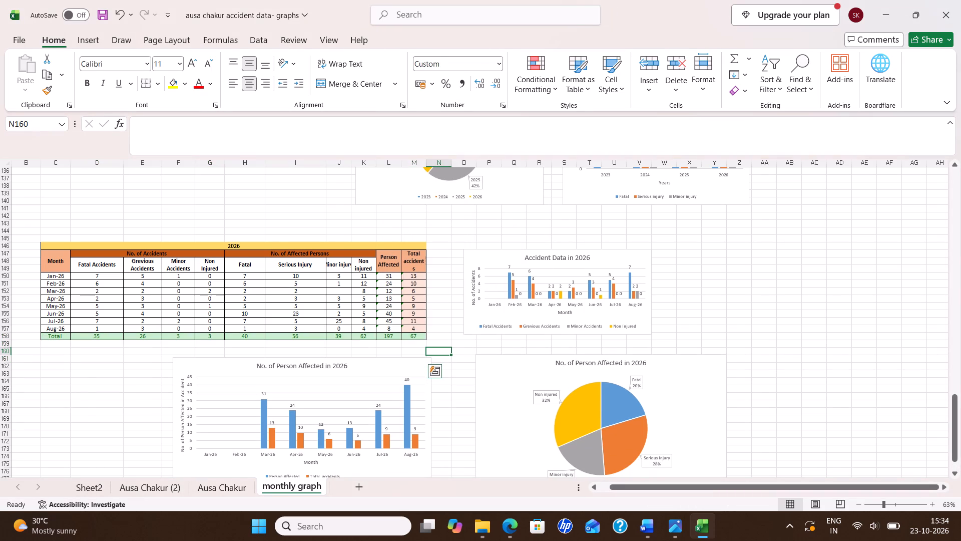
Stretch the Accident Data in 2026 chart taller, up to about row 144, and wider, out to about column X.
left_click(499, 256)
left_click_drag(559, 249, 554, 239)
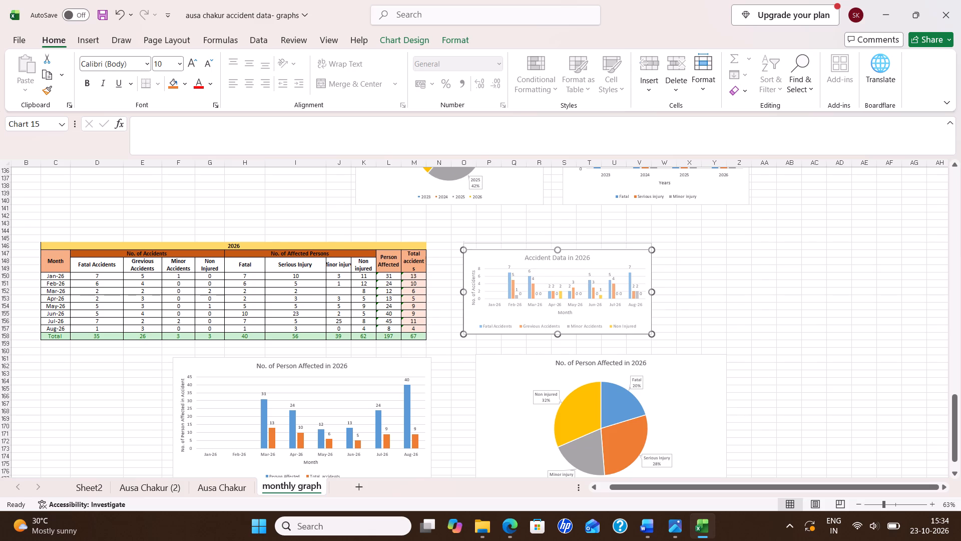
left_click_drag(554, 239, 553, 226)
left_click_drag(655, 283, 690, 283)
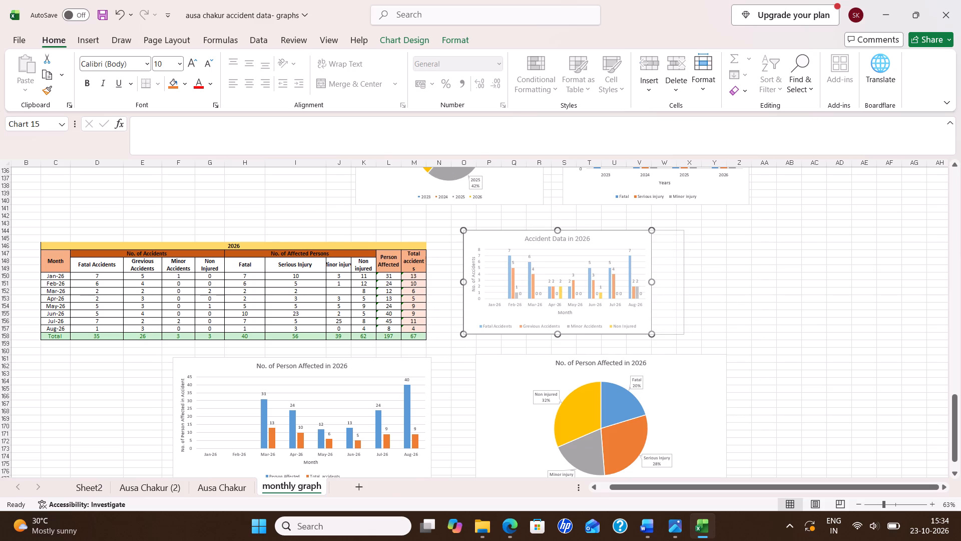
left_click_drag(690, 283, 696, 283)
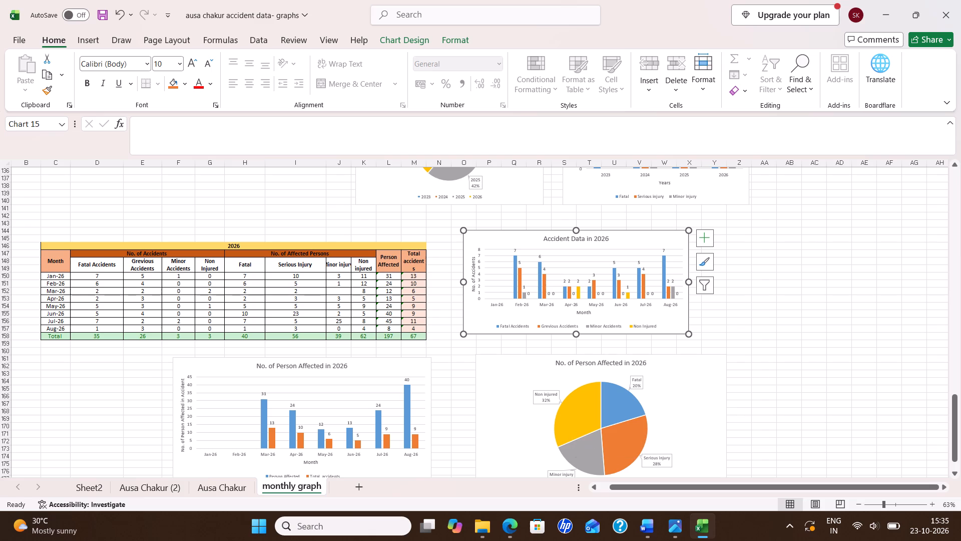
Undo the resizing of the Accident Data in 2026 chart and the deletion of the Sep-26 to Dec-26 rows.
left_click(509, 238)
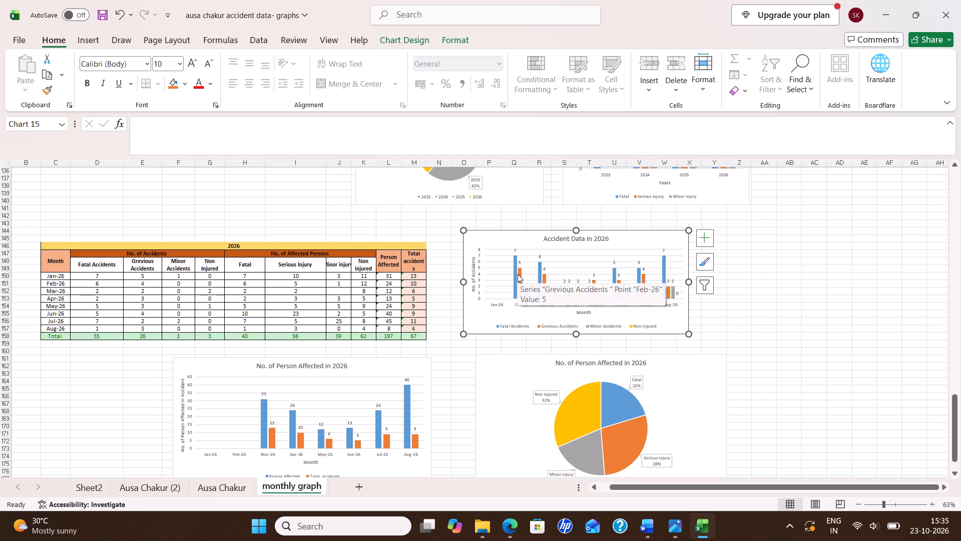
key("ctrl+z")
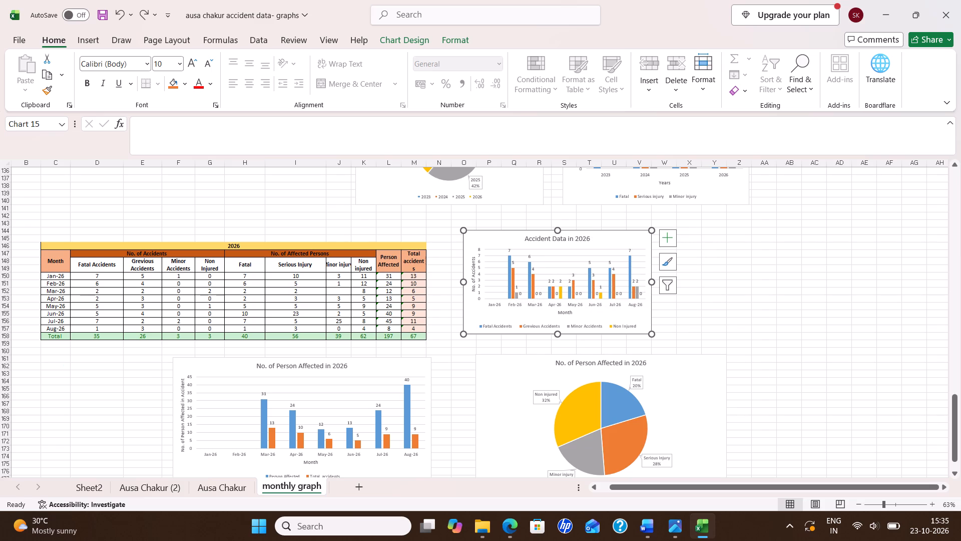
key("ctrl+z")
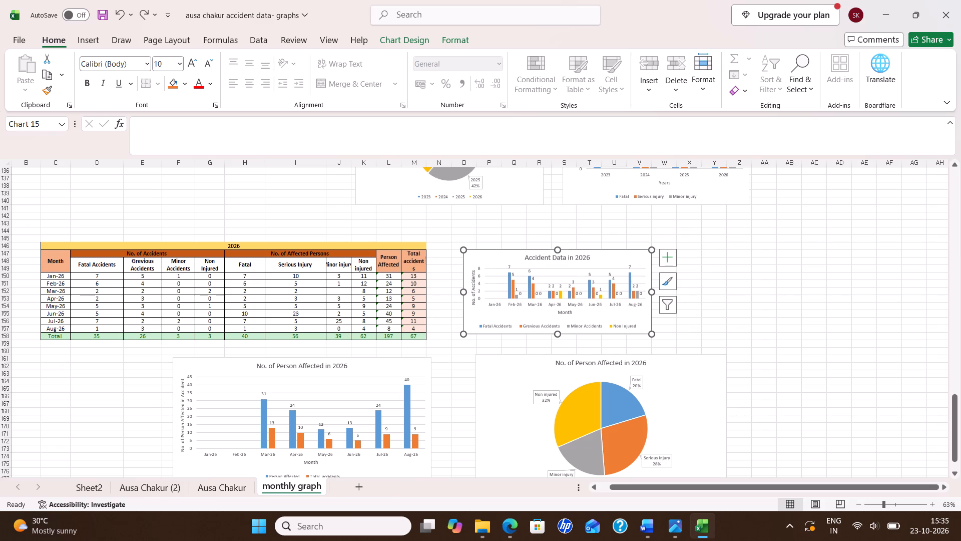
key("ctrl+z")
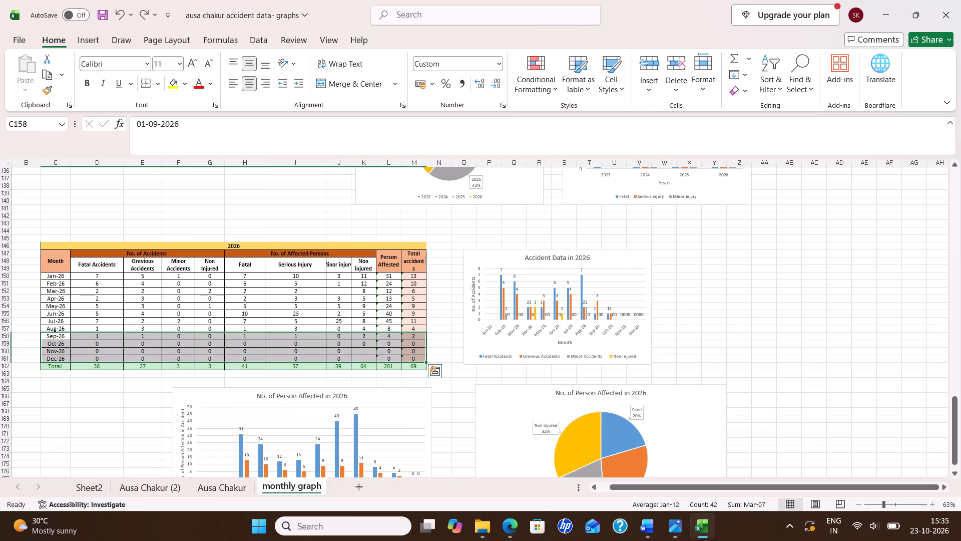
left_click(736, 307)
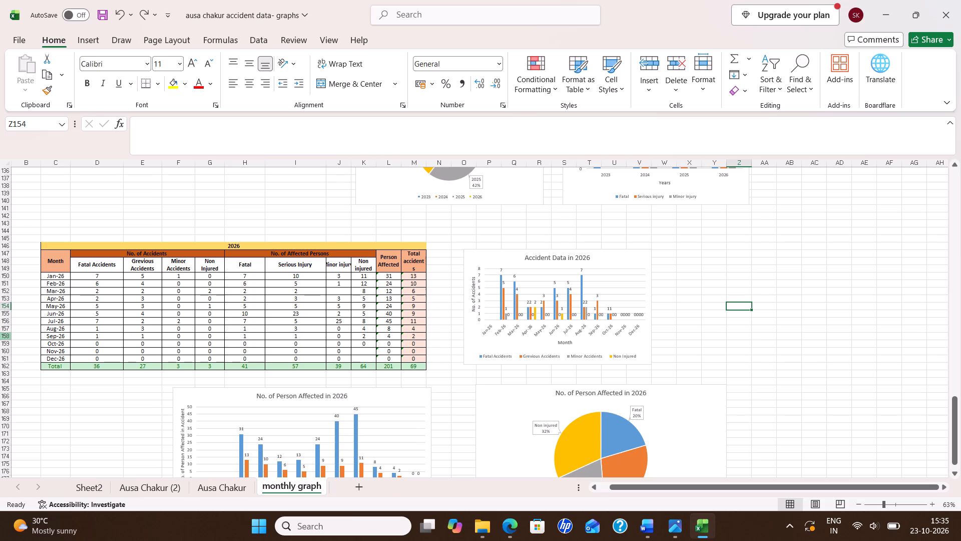
Delete the entire rows for Sep-26 to Dec-26 from the 2026 table, so it runs from Jan-26 to Aug-26.
left_click_drag(63, 338, 404, 362)
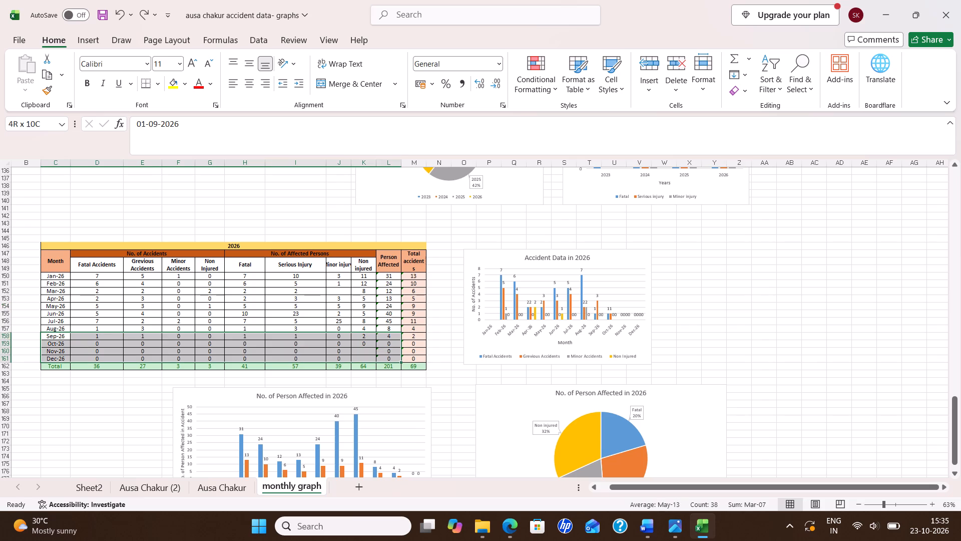
left_click_drag(404, 362, 412, 362)
right_click(400, 350)
left_click(429, 274)
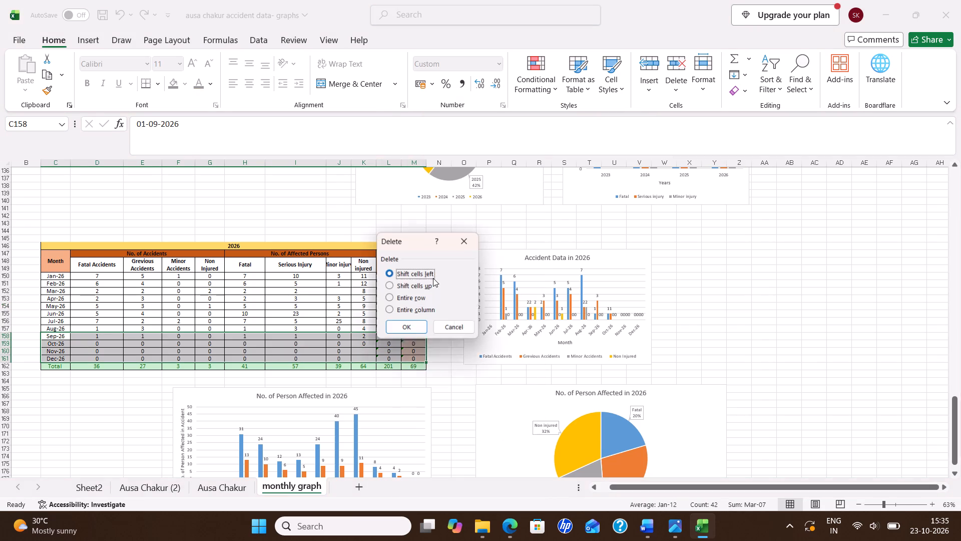
left_click(400, 301)
left_click(408, 329)
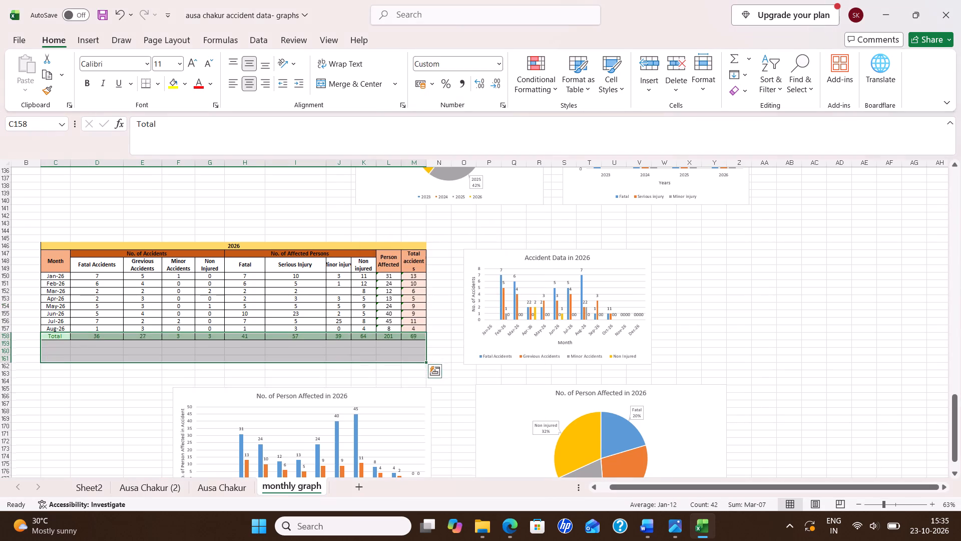
left_click(445, 347)
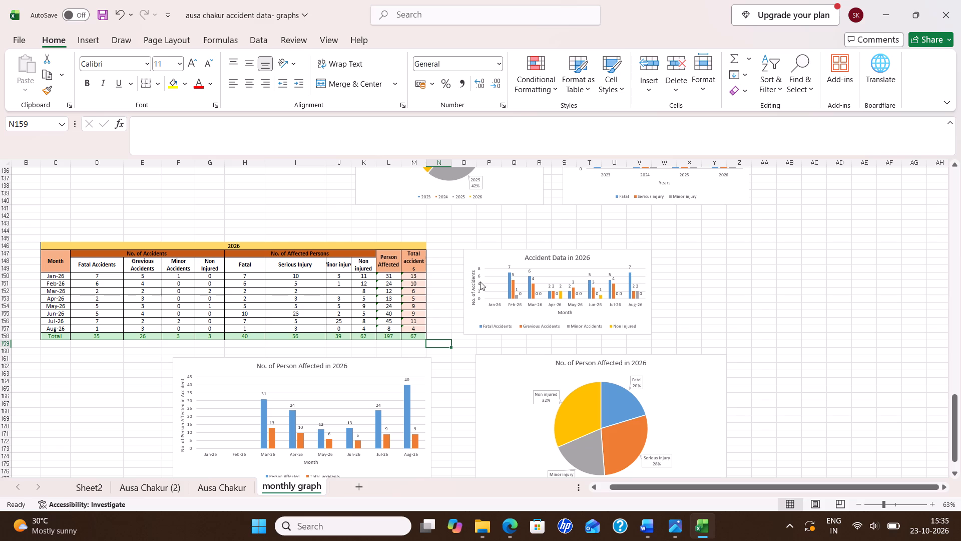
Stretch the Accident Data in 2026 chart up to about row 145 and out to about column W, and check its series ranges.
left_click(502, 263)
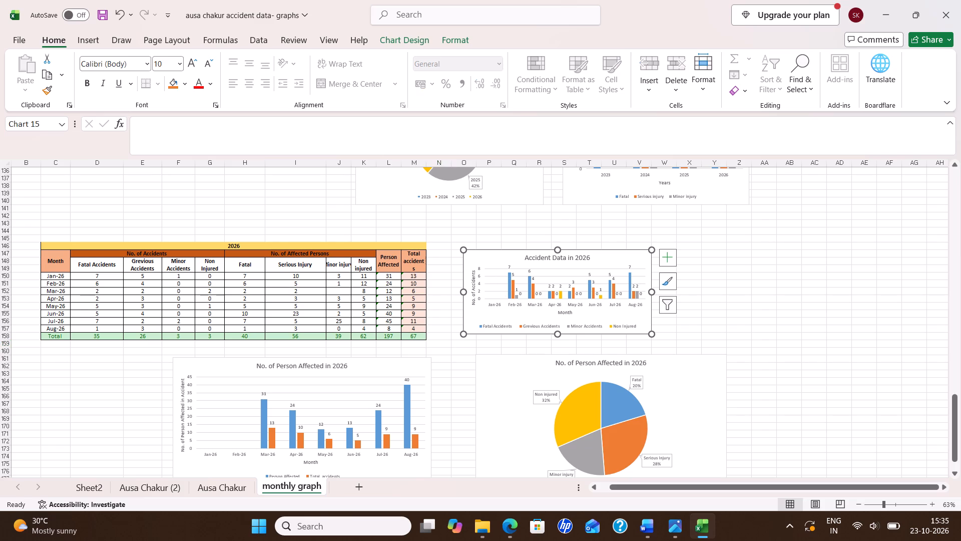
left_click(562, 251)
left_click_drag(559, 251, 551, 235)
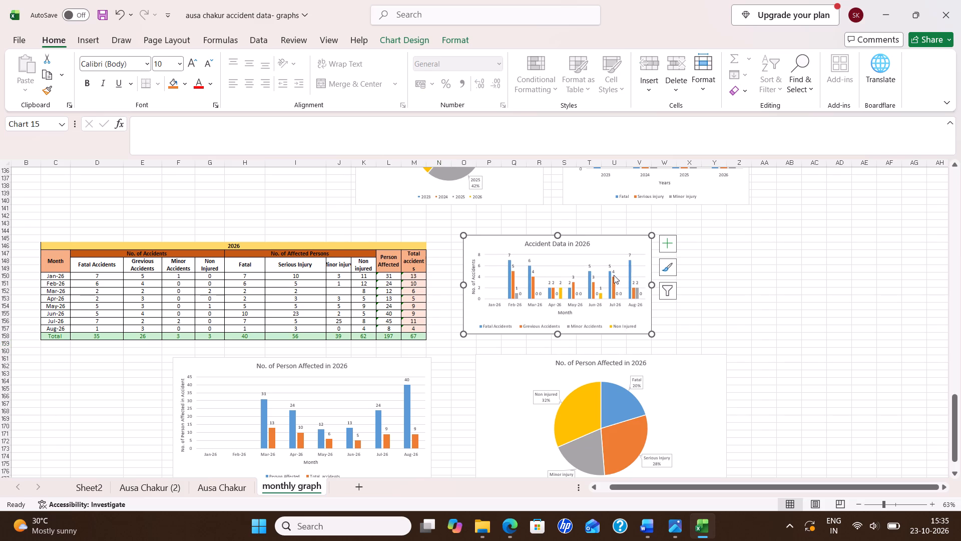
left_click_drag(654, 283, 673, 285)
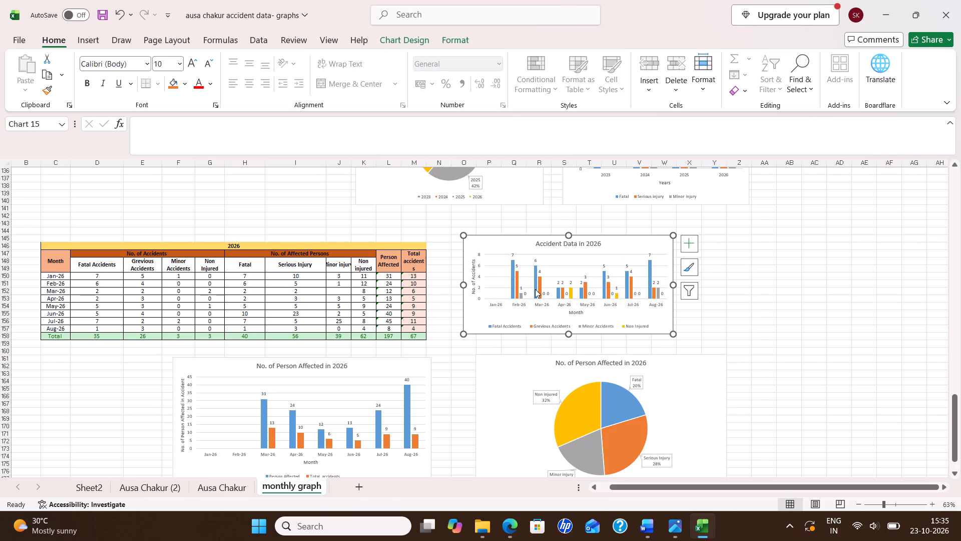
left_click(514, 284)
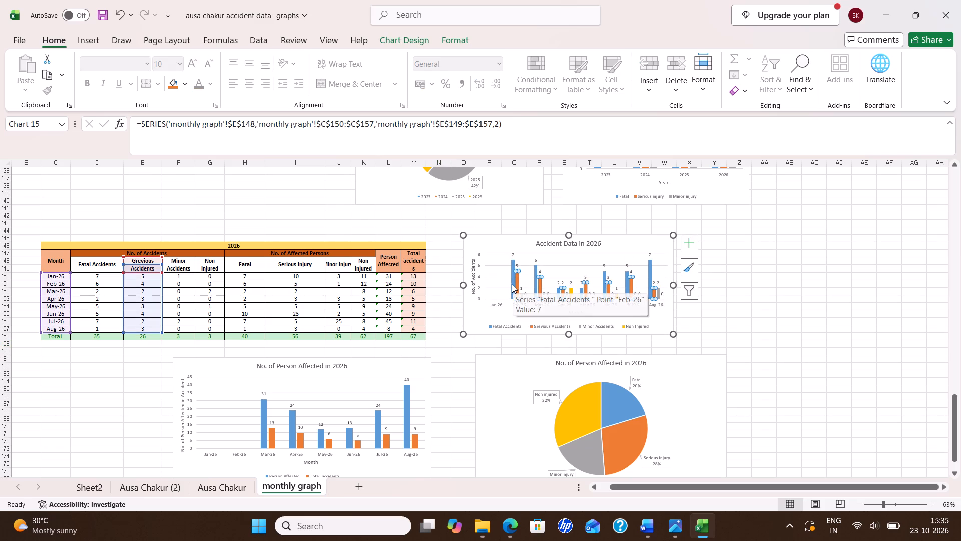
left_click(512, 284)
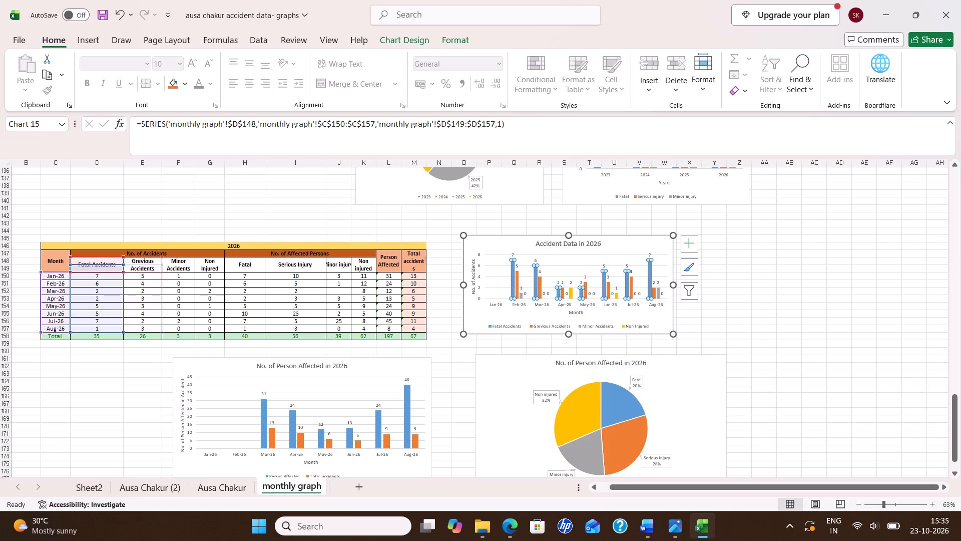
left_click(814, 277)
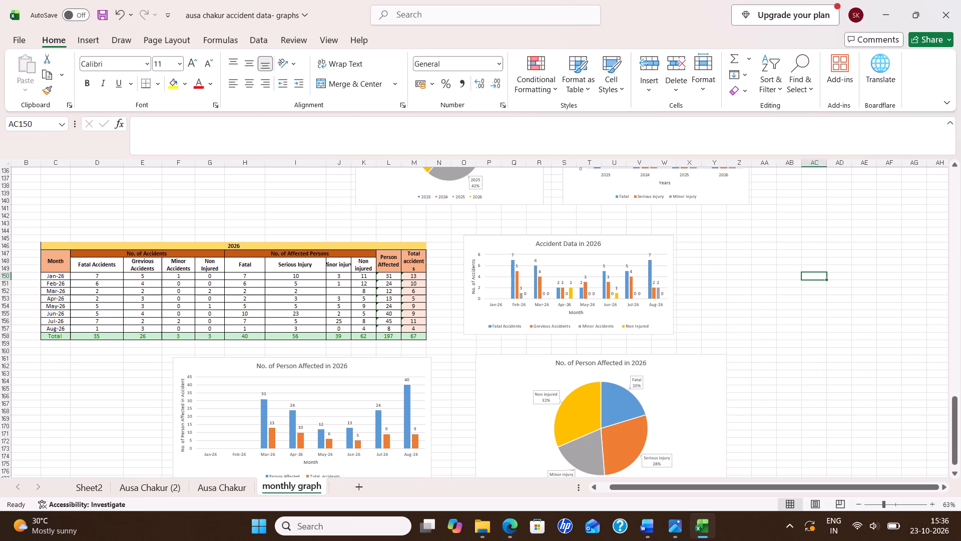
Insert a 2-D clustered column chart from the Jan-26 to Aug-26 values in the four No. of Accidents columns, D150:G157.
left_click_drag(82, 277, 217, 311)
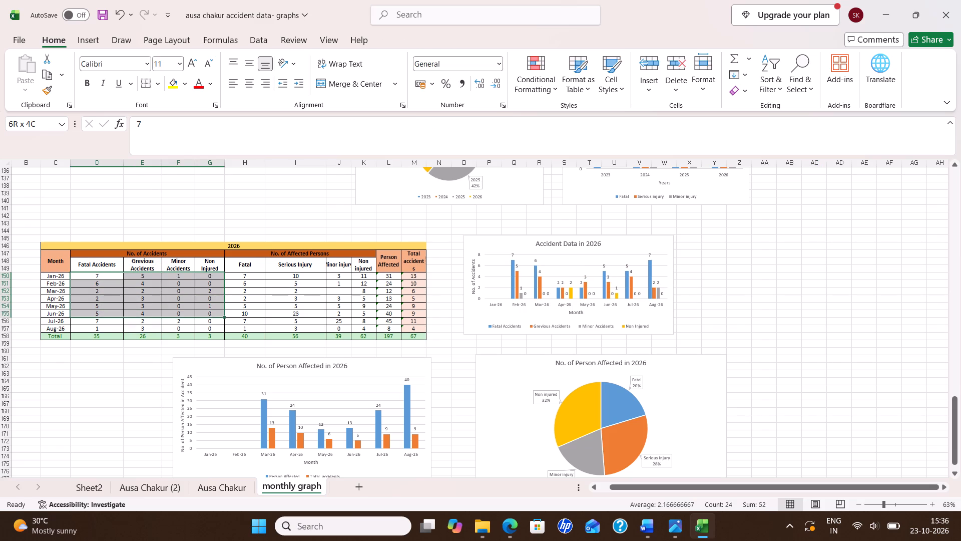
left_click_drag(217, 311, 212, 329)
right_click(198, 322)
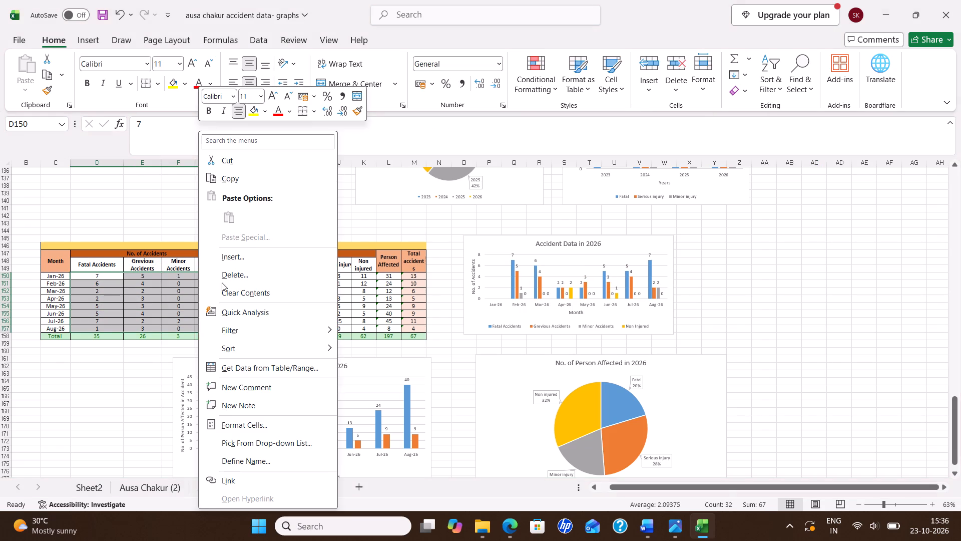
left_click(87, 38)
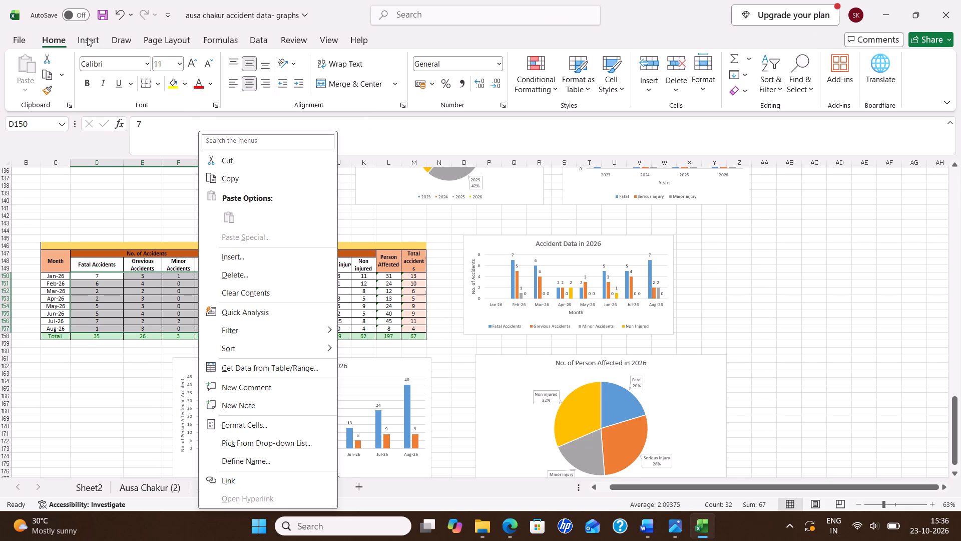
left_click(383, 60)
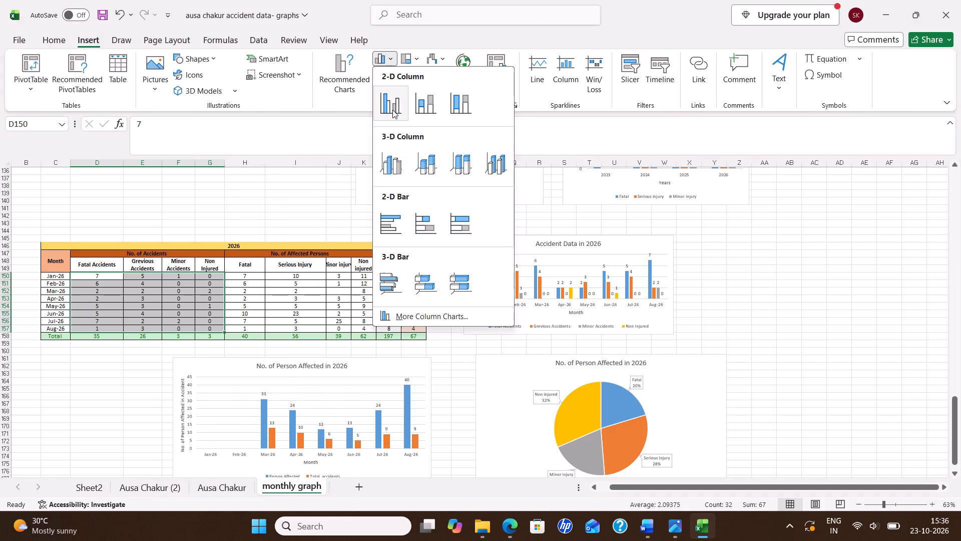
left_click(393, 110)
Set the new column chart's horizontal axis labels to the months Jan-26 to Aug-26 in C150:C157.
left_click(458, 359)
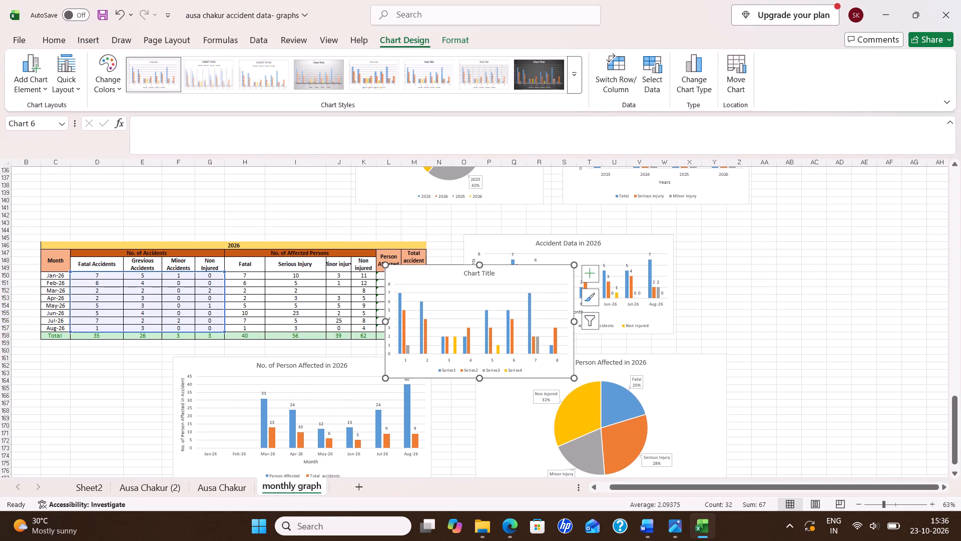
left_click(448, 361)
right_click(448, 360)
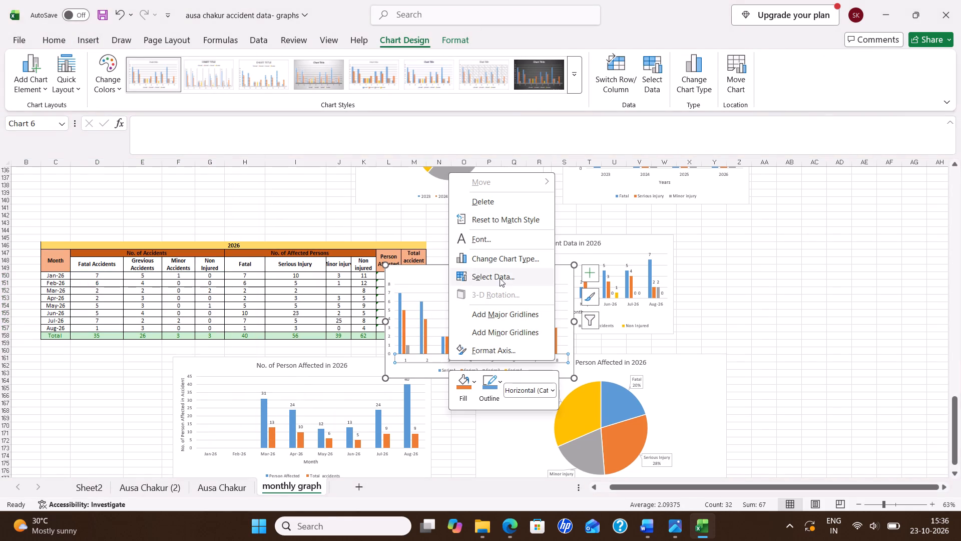
left_click(500, 278)
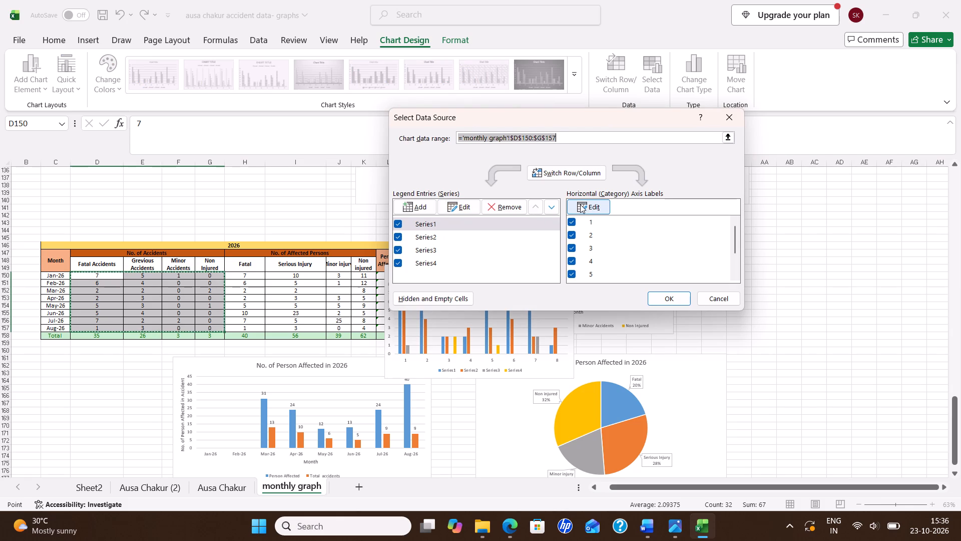
left_click(580, 204)
left_click_drag(50, 274, 50, 281)
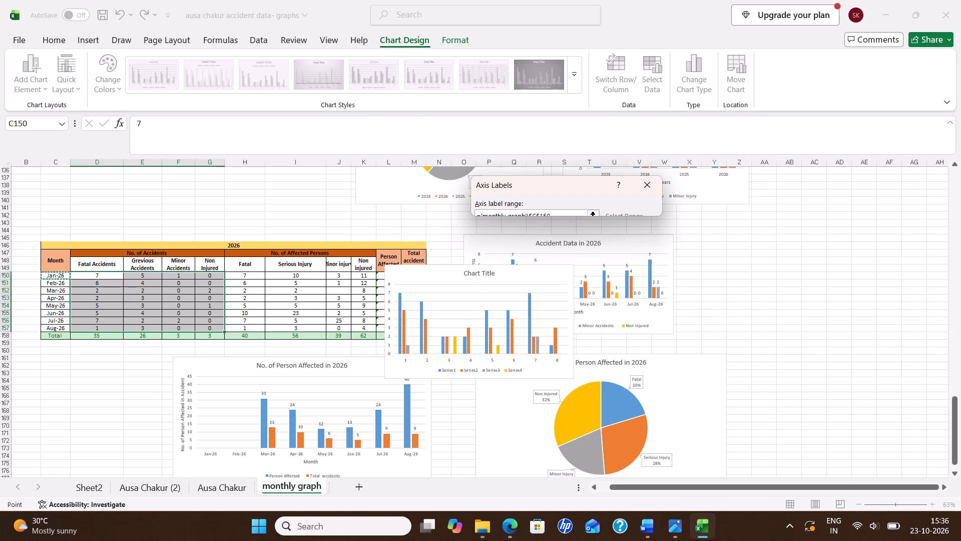
left_click_drag(50, 281, 50, 326)
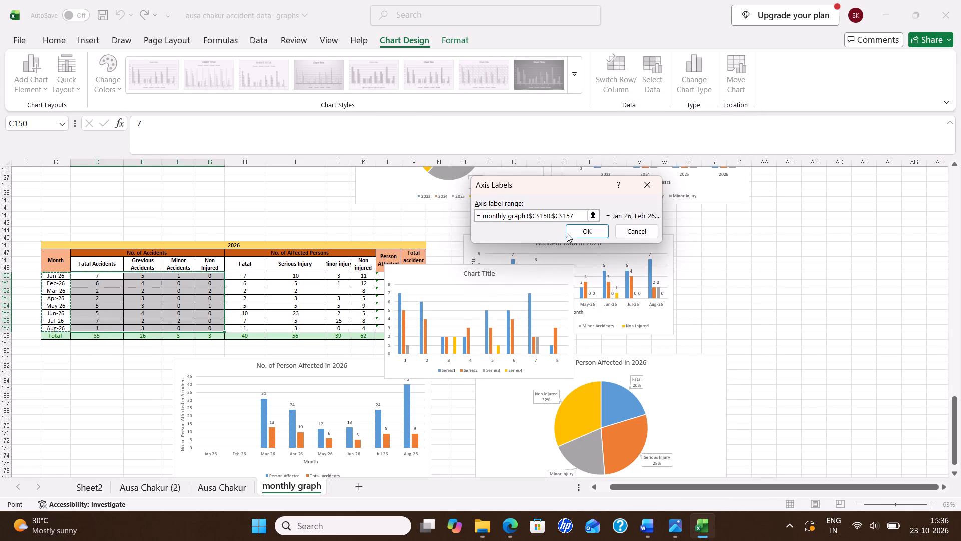
left_click(572, 232)
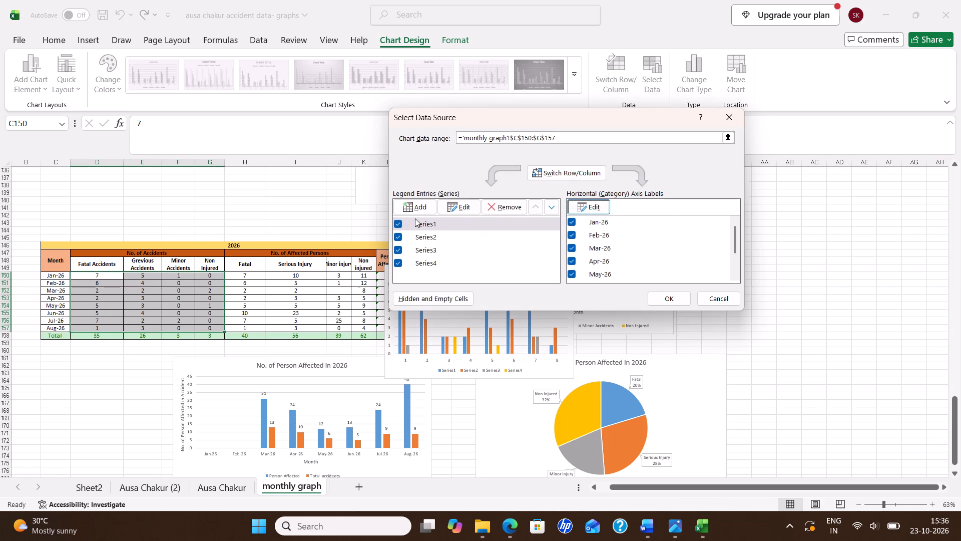
Name the new chart's first two series from the table headers Fatal Accidents and Grevious Accidents.
left_click(396, 225)
left_click(99, 263)
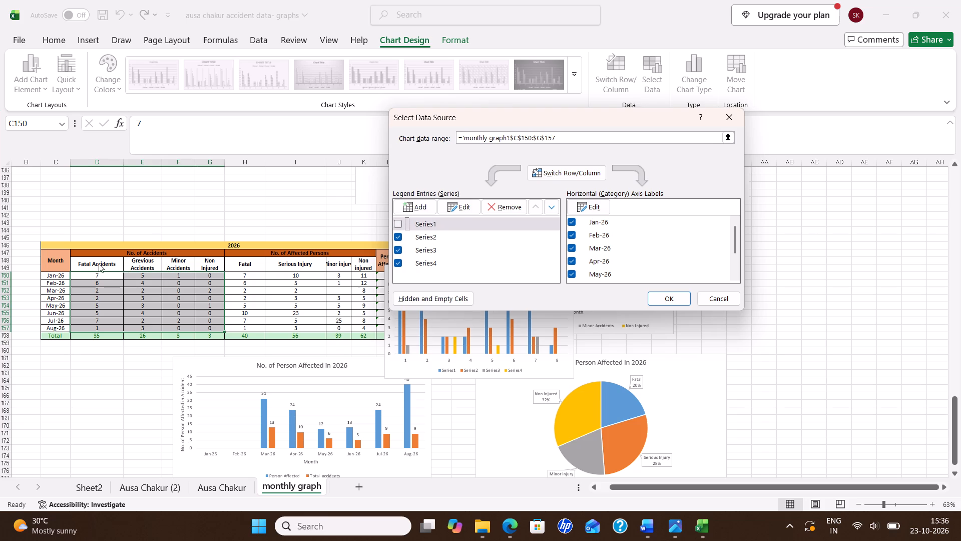
left_click(475, 202)
left_click(97, 268)
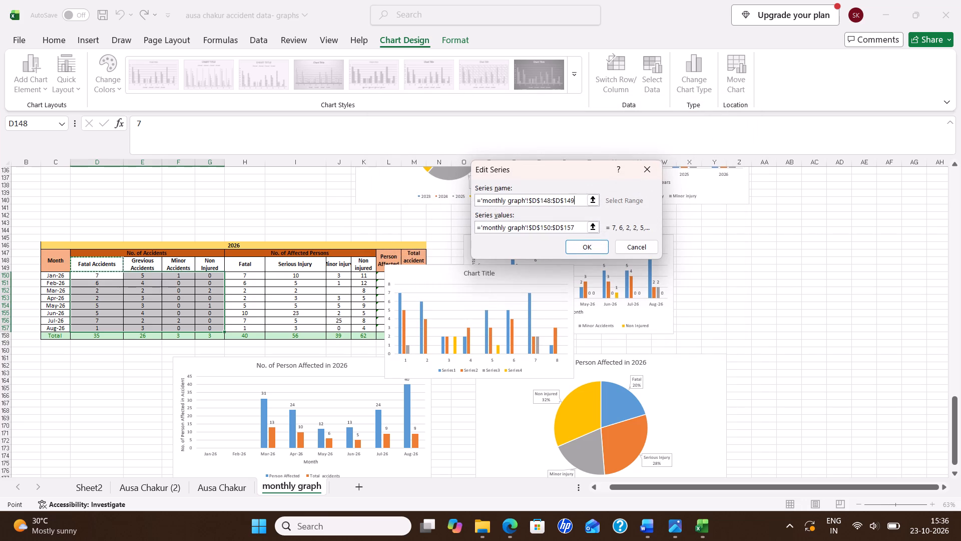
left_click(574, 242)
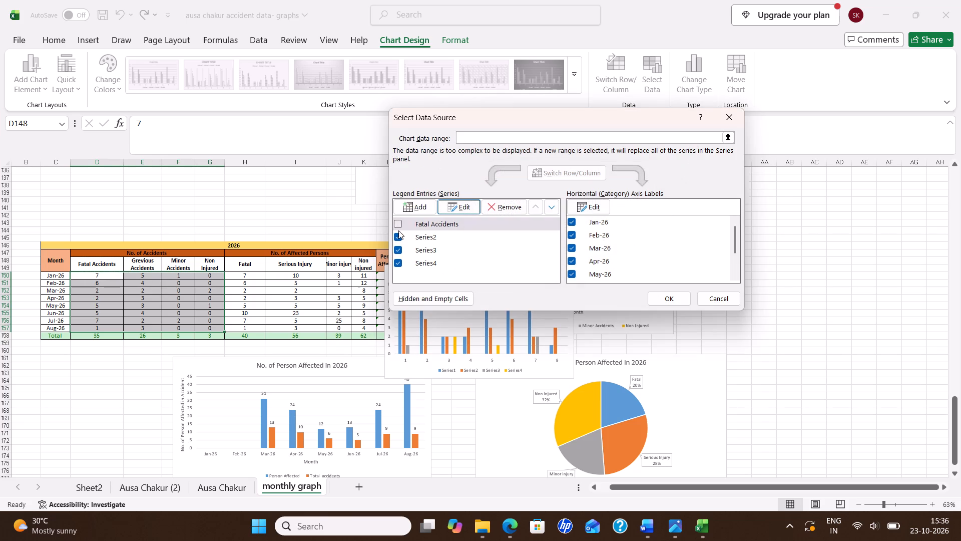
left_click(405, 230)
left_click(452, 204)
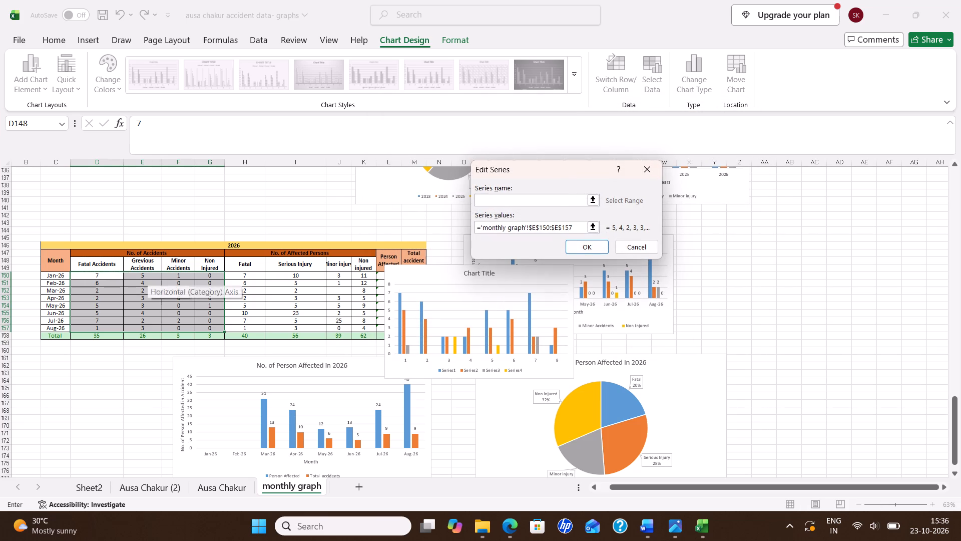
left_click(141, 266)
left_click(582, 242)
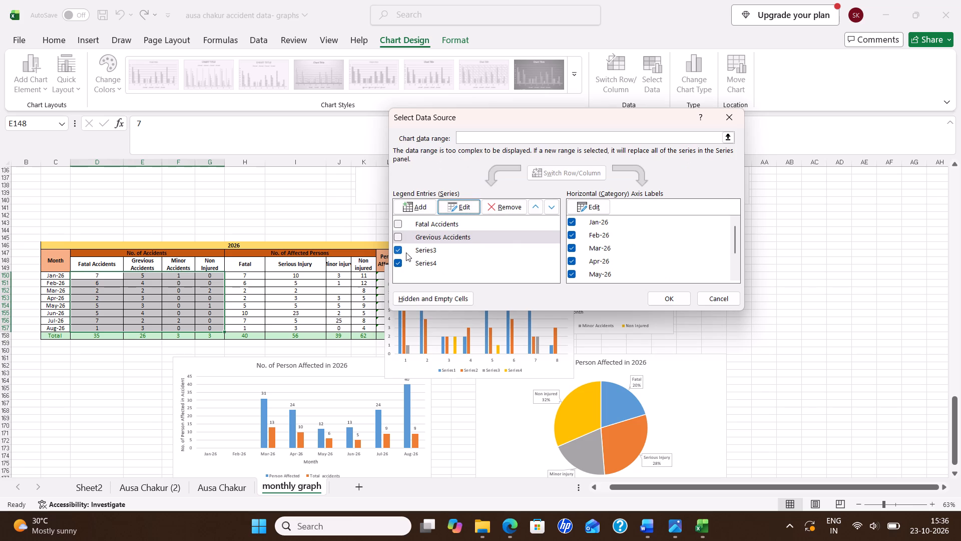
Name the new chart's third and fourth series from the table headers Minor Accidents and Non Injured.
left_click(400, 251)
left_click(450, 210)
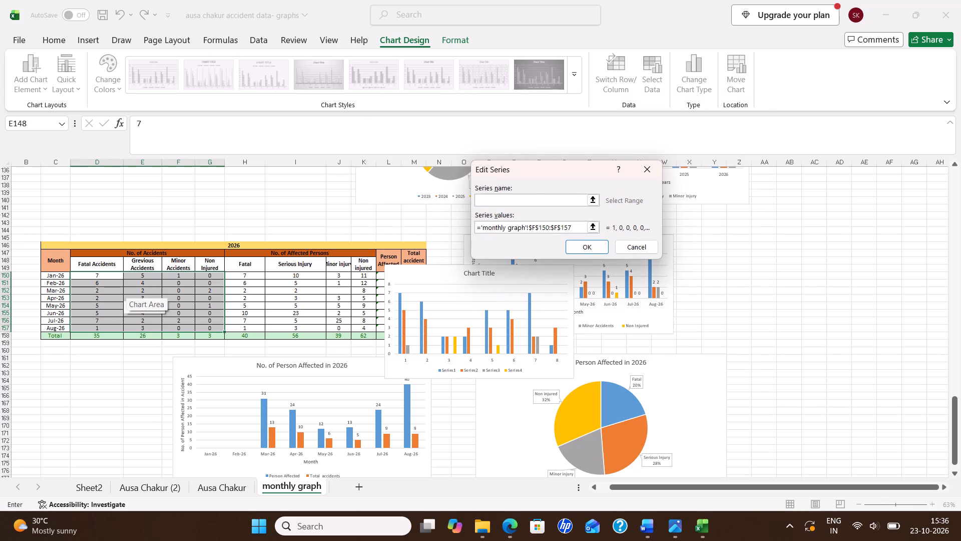
left_click(182, 261)
left_click(577, 238)
left_click(581, 242)
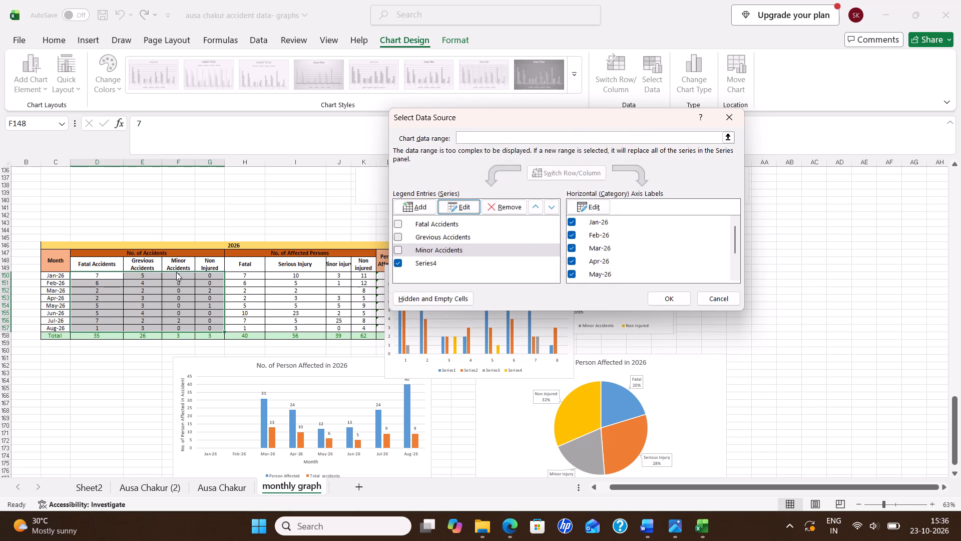
left_click(402, 261)
left_click(452, 209)
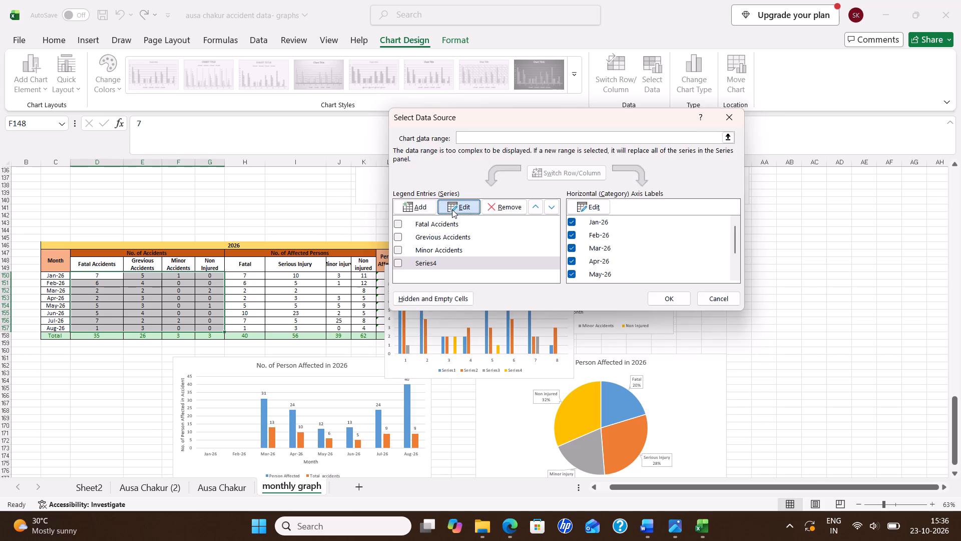
left_click(213, 264)
left_click(596, 245)
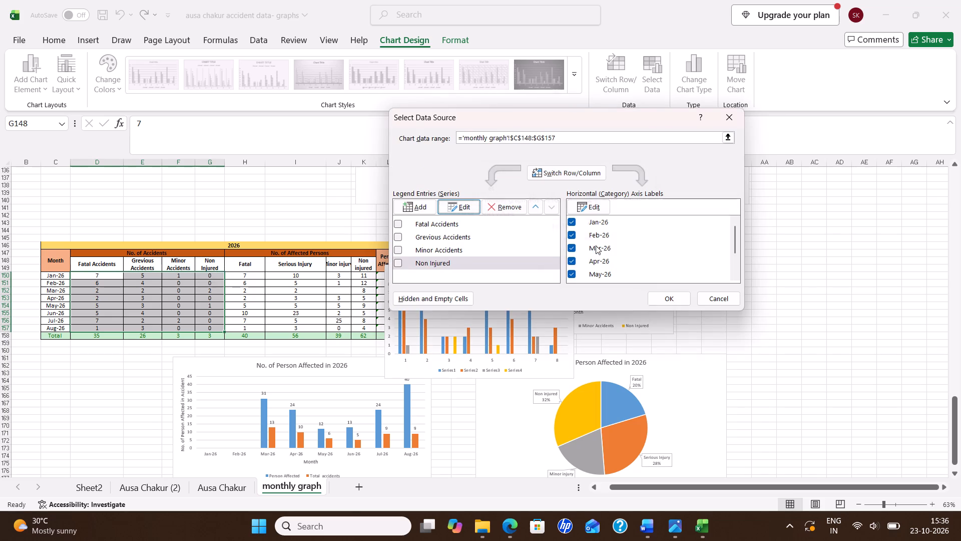
Re-enable all four accident series in the chart's data source and apply the changes.
left_click(394, 221)
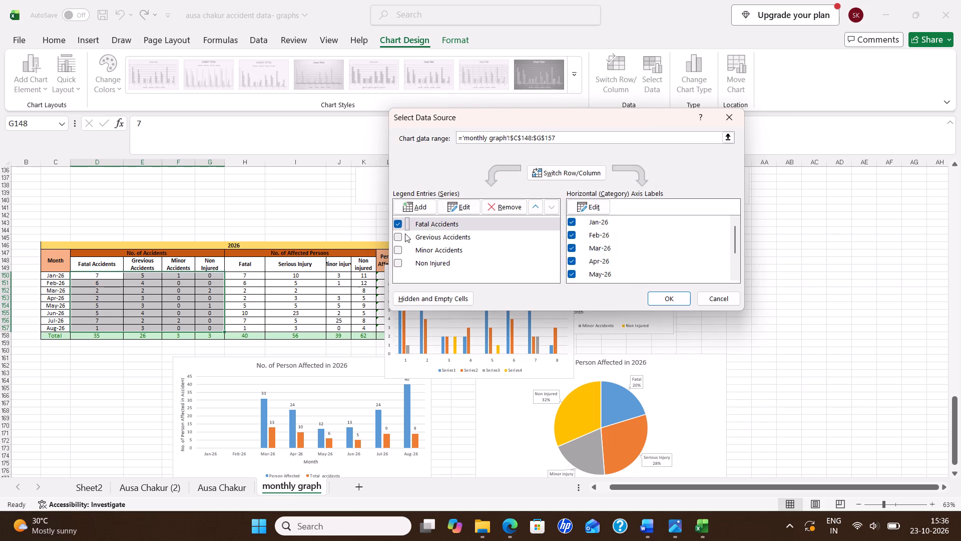
left_click(395, 240)
left_click(395, 247)
left_click(399, 262)
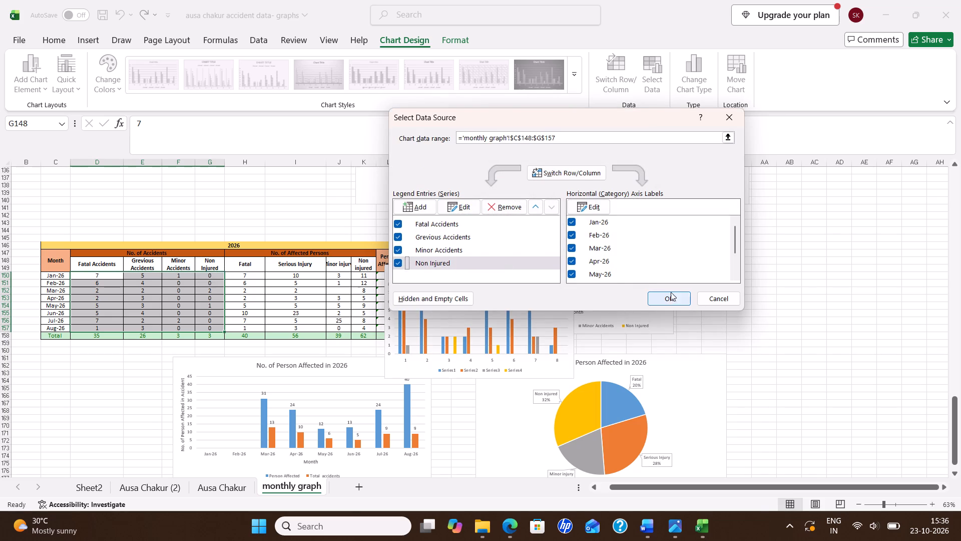
left_click(672, 302)
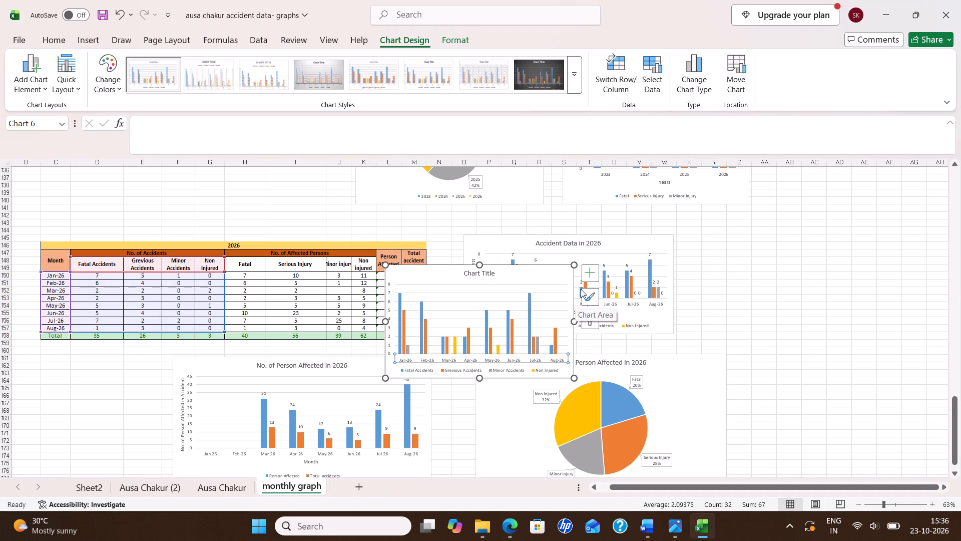
Add axis titles to the new 2026 column chart.
left_click(591, 276)
left_click(644, 301)
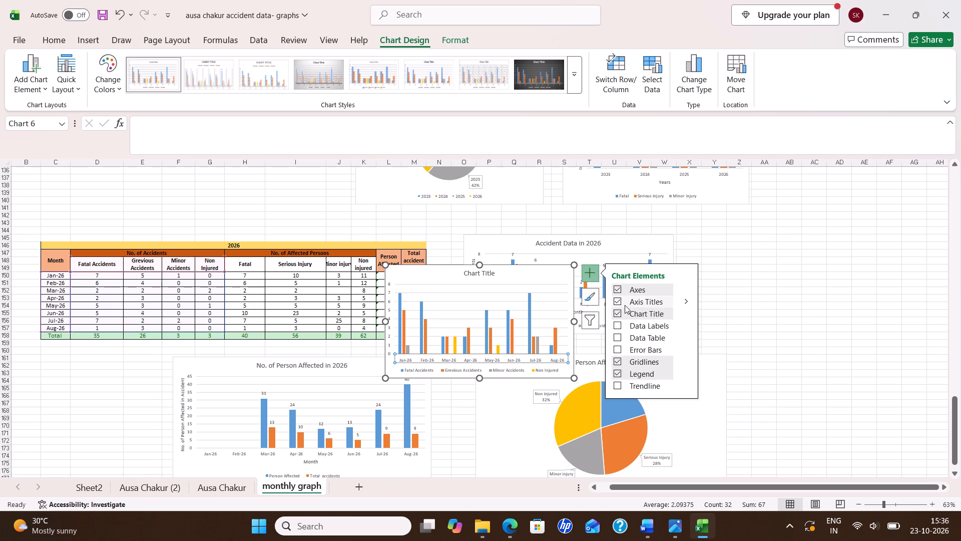
Move the new chart over the 2026 table, with its top near row 145 and spanning about columns H to M.
left_click_drag(391, 345, 387, 345)
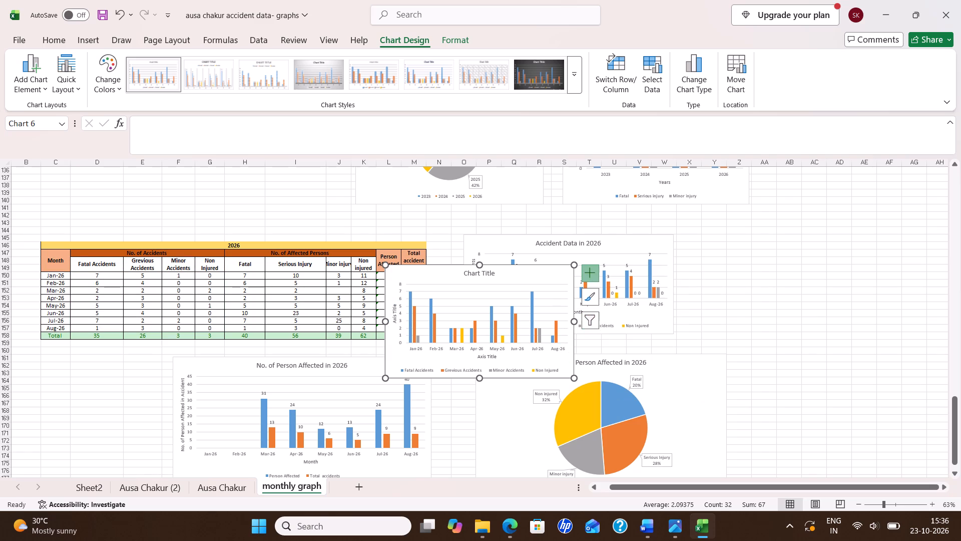
left_click_drag(387, 345, 236, 311)
Copy the title "Accident Data in 2026" from the old accident chart into the new chart's title.
left_click(558, 247)
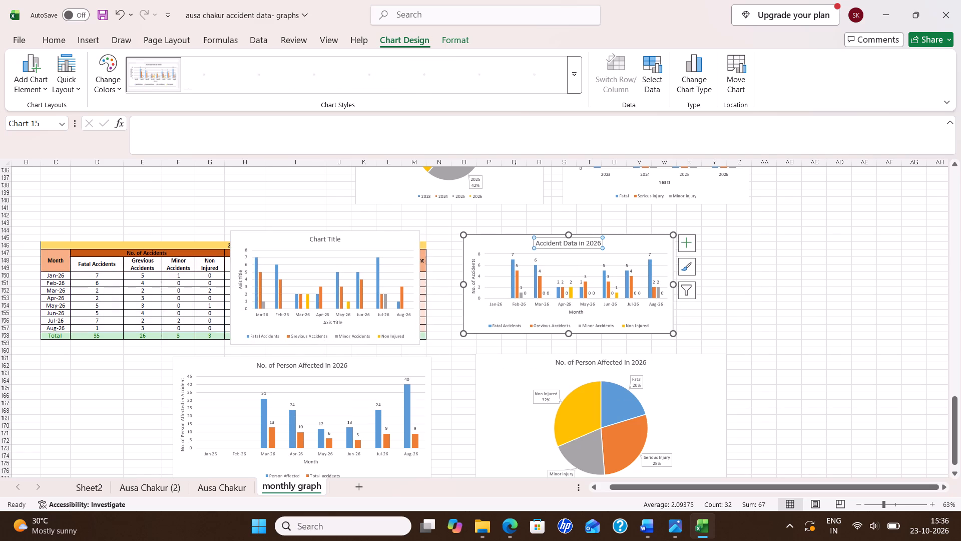
left_click_drag(542, 242, 606, 239)
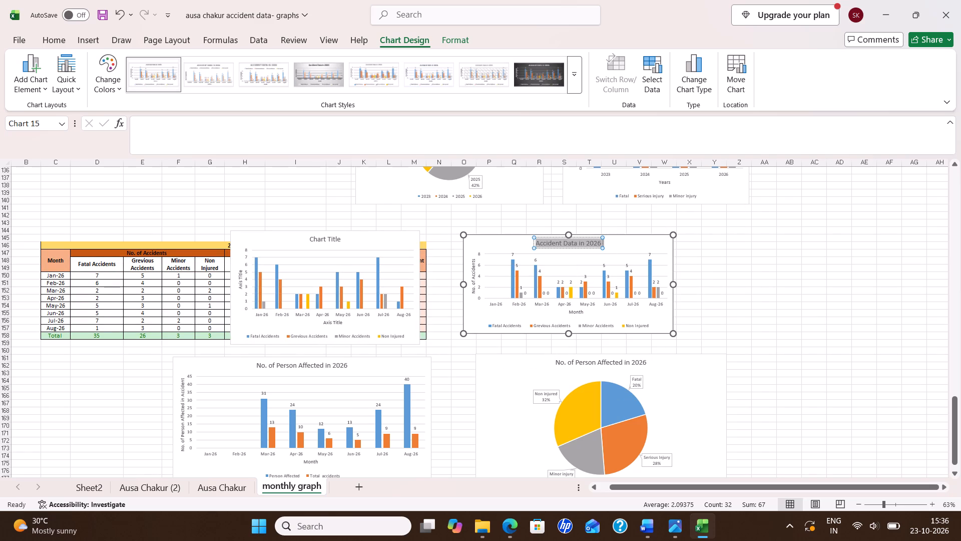
key("ctrl+c")
left_click(324, 240)
left_click(309, 238)
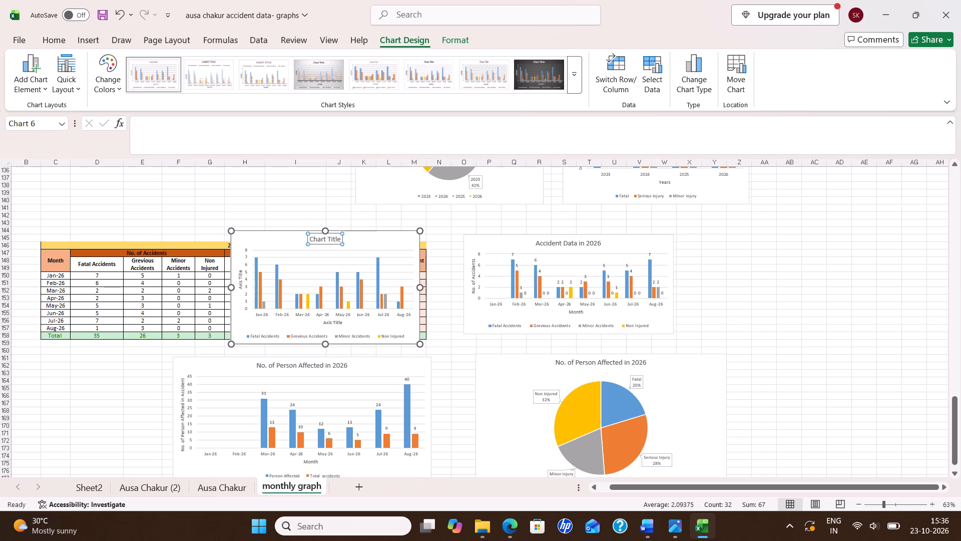
left_click_drag(312, 238, 344, 240)
key("ctrl+v")
Copy the vertical axis title "No. of Accidents" from the old accident chart to the new one.
left_click(471, 277)
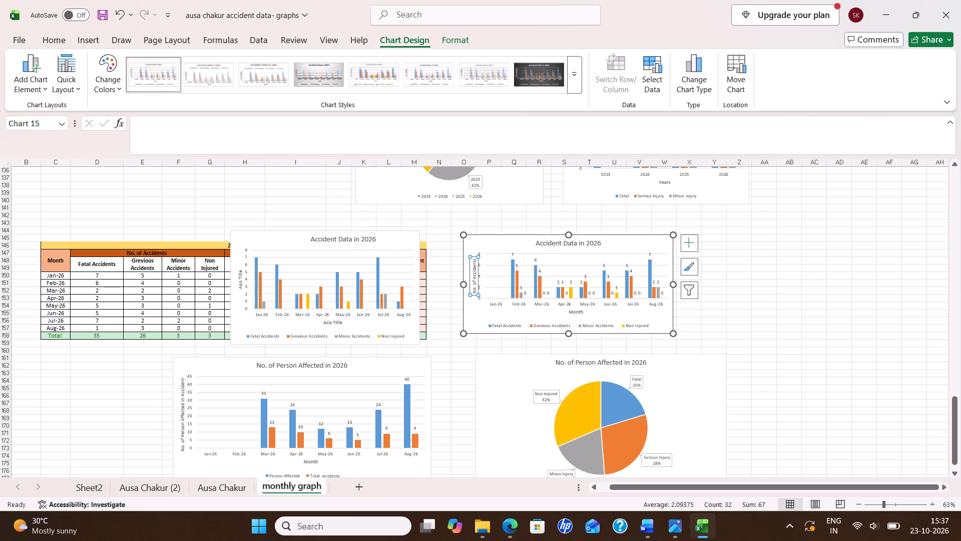
left_click_drag(473, 260, 476, 291)
key("ctrl+c")
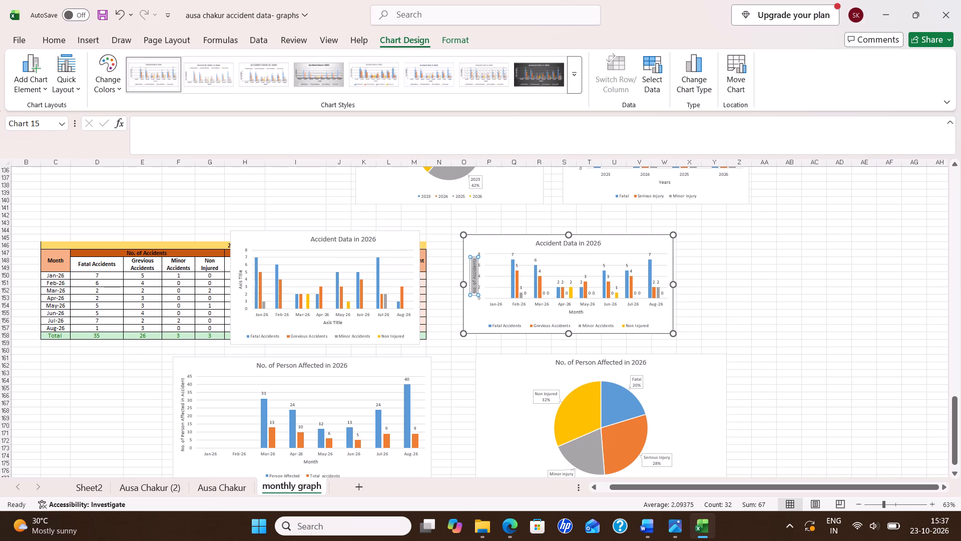
left_click(239, 278)
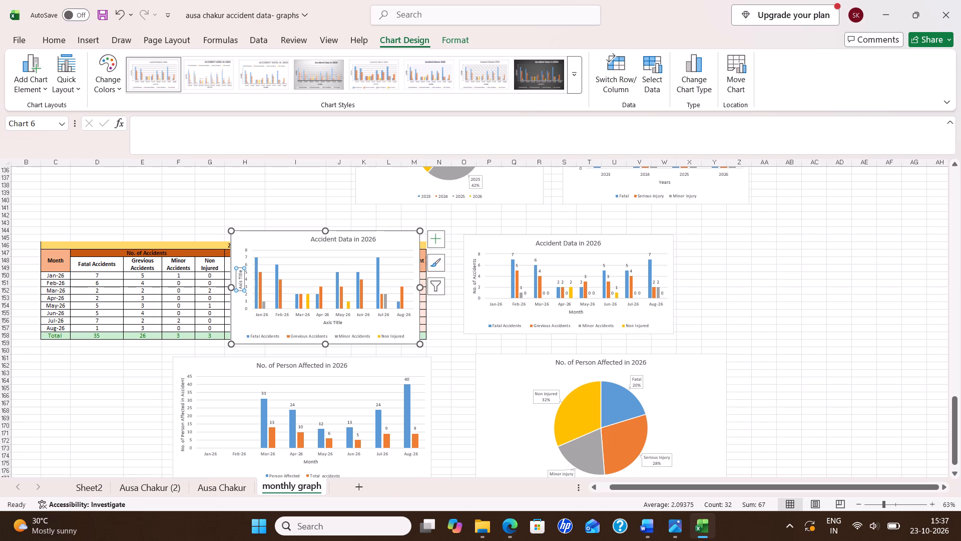
left_click_drag(238, 273, 235, 288)
key("ctrl+v")
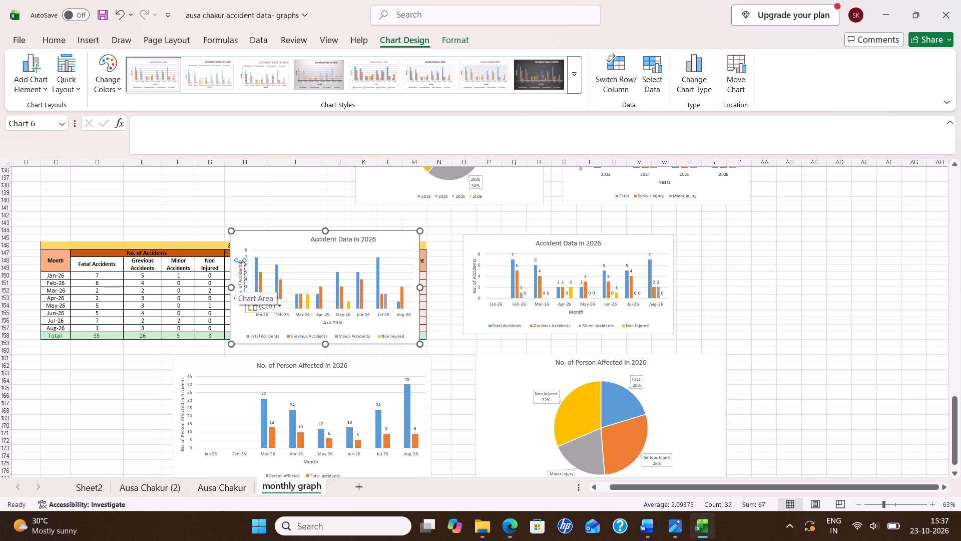
Copy the horizontal axis title "Month" from the old accident chart to the new one.
left_click(571, 313)
left_click_drag(571, 312, 572, 312)
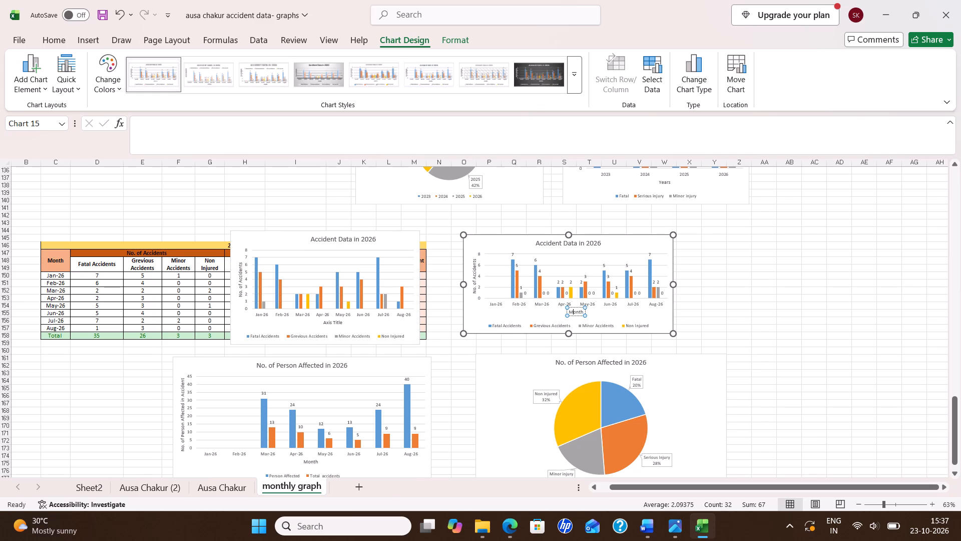
left_click_drag(572, 312, 587, 315)
key("ctrl+c")
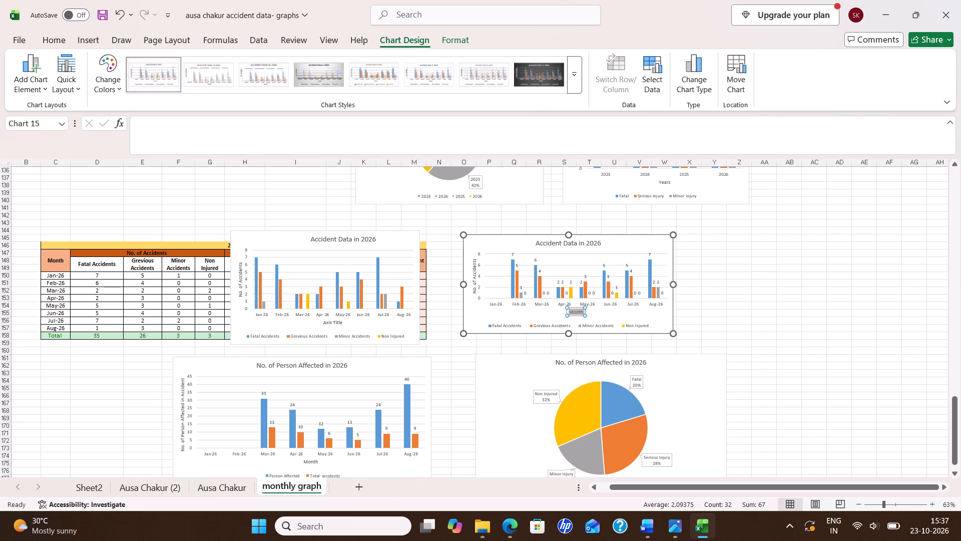
left_click(330, 325)
left_click_drag(324, 323, 336, 325)
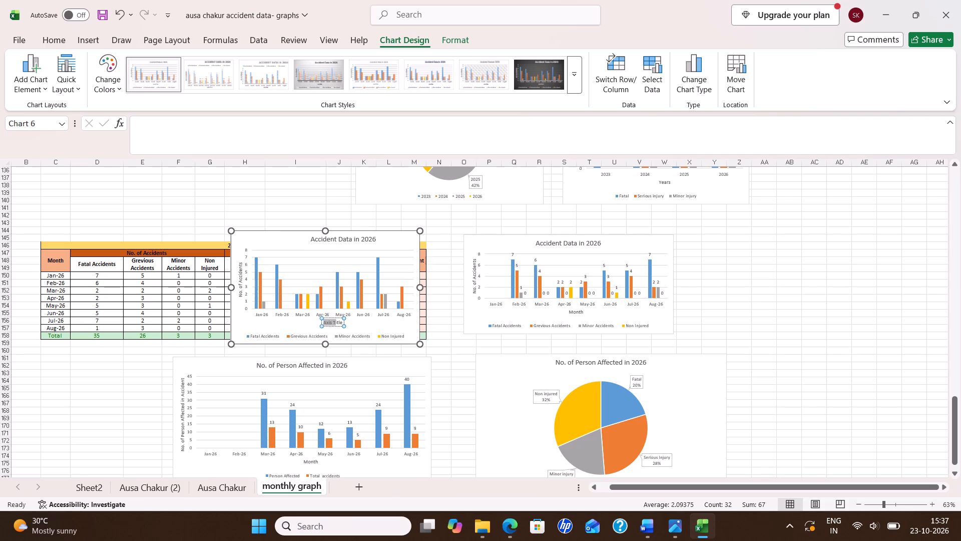
left_click_drag(336, 325, 339, 326)
key("ctrl+v")
left_click(466, 349)
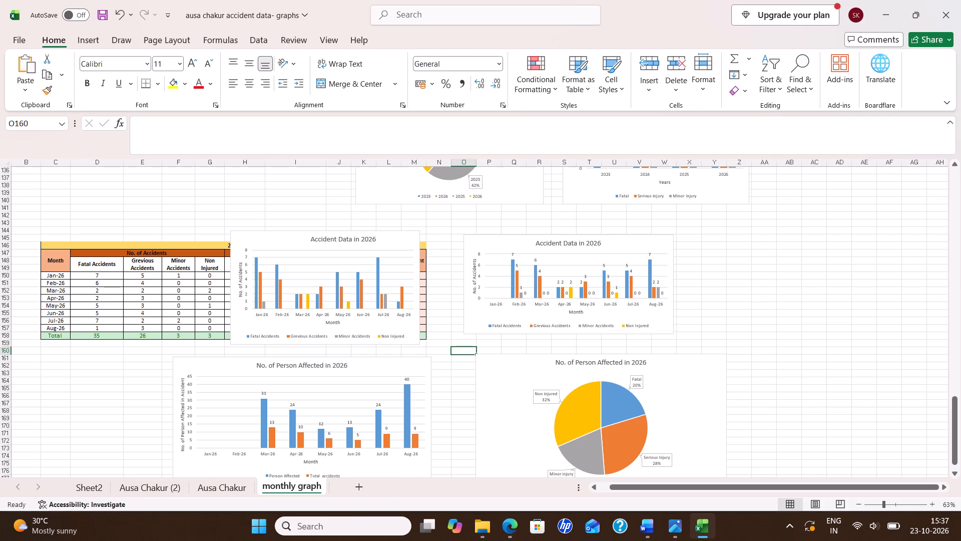
Add data labels to the columns of the new Accident Data in 2026 chart.
left_click(394, 253)
left_click(439, 239)
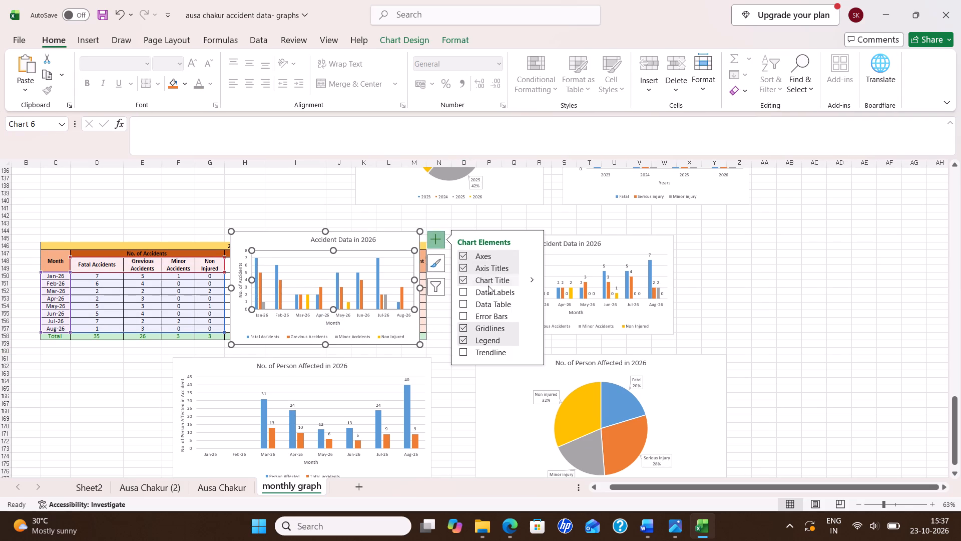
left_click(489, 290)
left_click(787, 289)
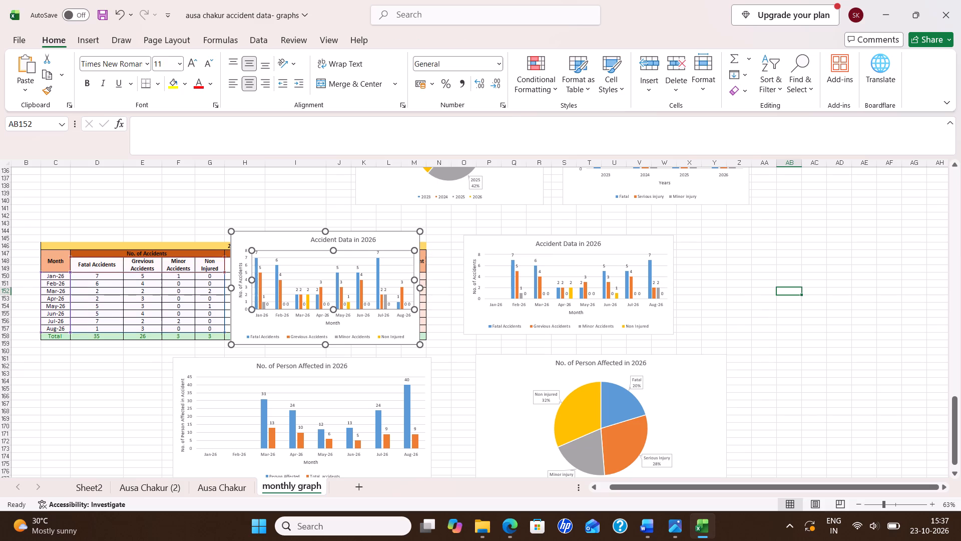
Delete the old Accident Data in 2026 chart and move the new one into its place beside the 2026 table.
left_click(480, 245)
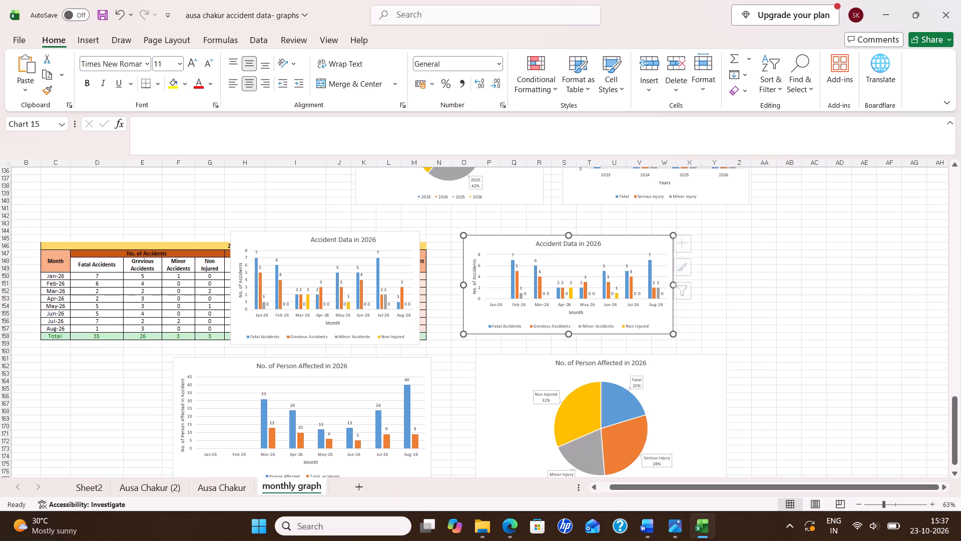
key("Delete")
left_click_drag(396, 241, 649, 245)
left_click(847, 242)
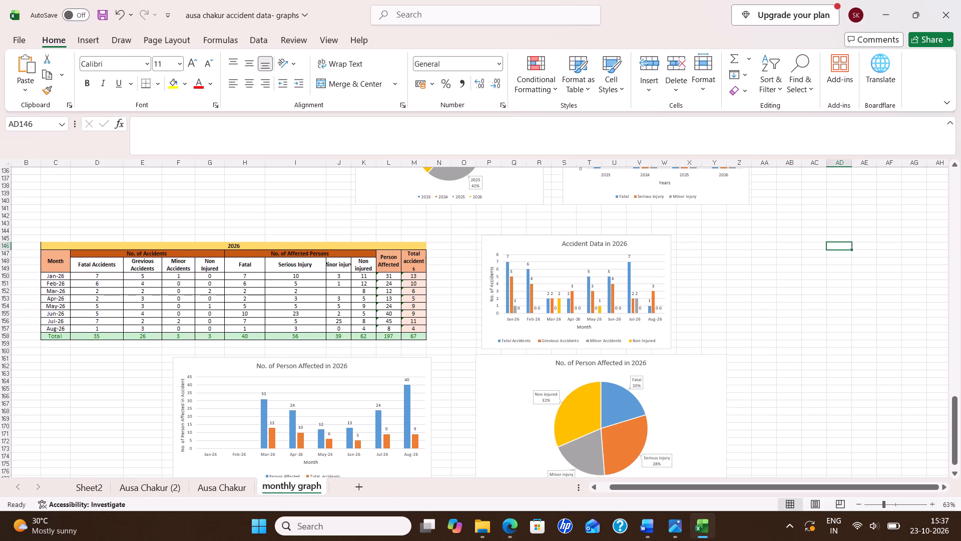
Insert a 2-D clustered column chart from the 2026 Person Affected and Total accidents values for Jan-26 to Aug-26 (L150:M157).
scroll(264, 313, "down", 2)
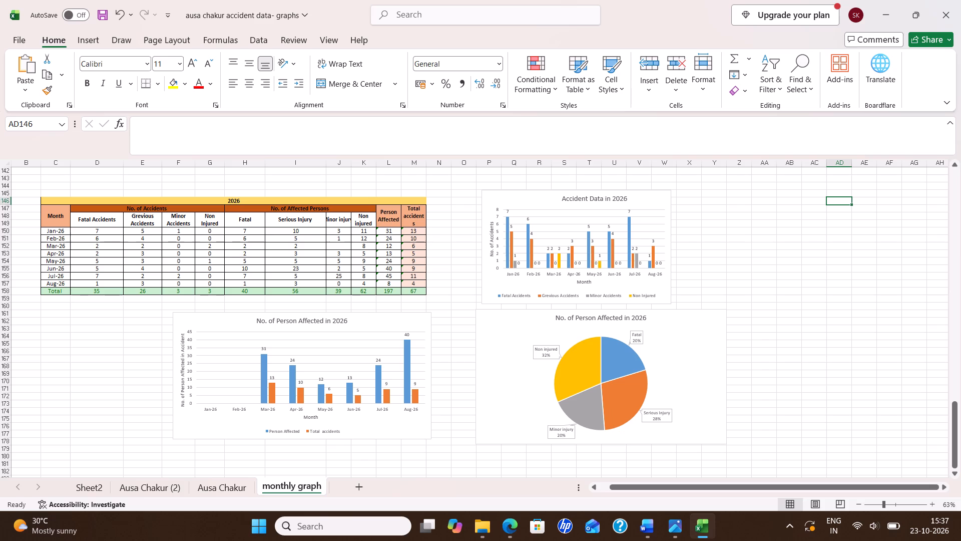
left_click(262, 377)
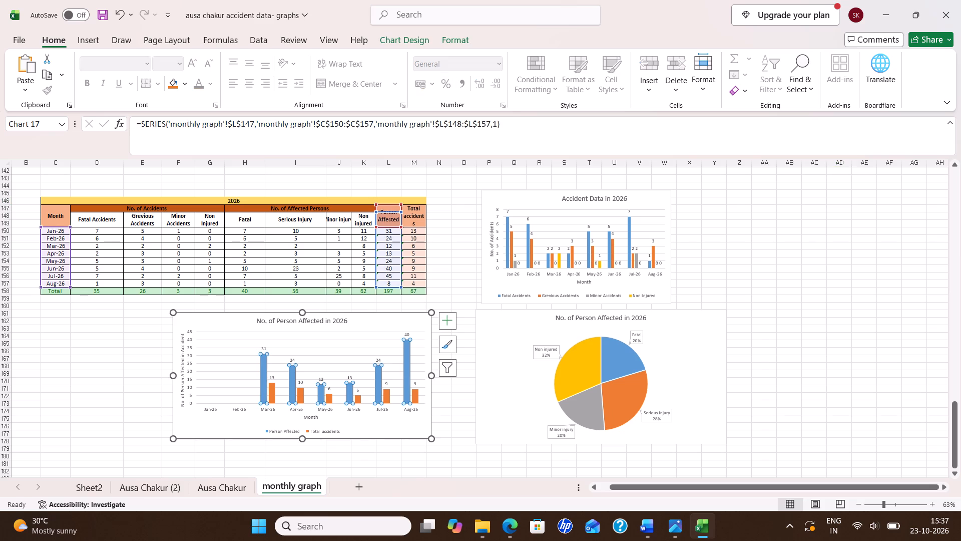
left_click(295, 386)
left_click(457, 266)
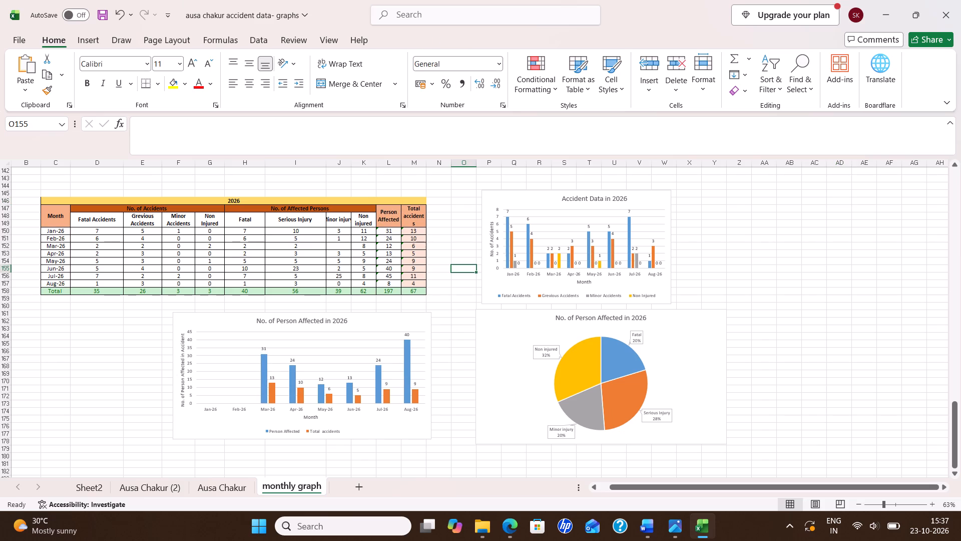
left_click(385, 227)
left_click_drag(385, 227, 398, 236)
left_click(429, 234)
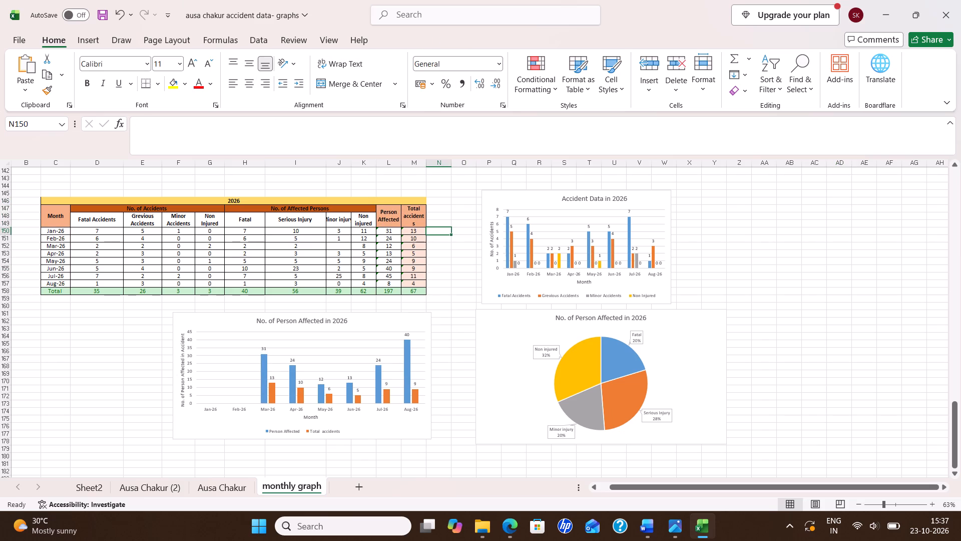
left_click_drag(384, 230, 411, 283)
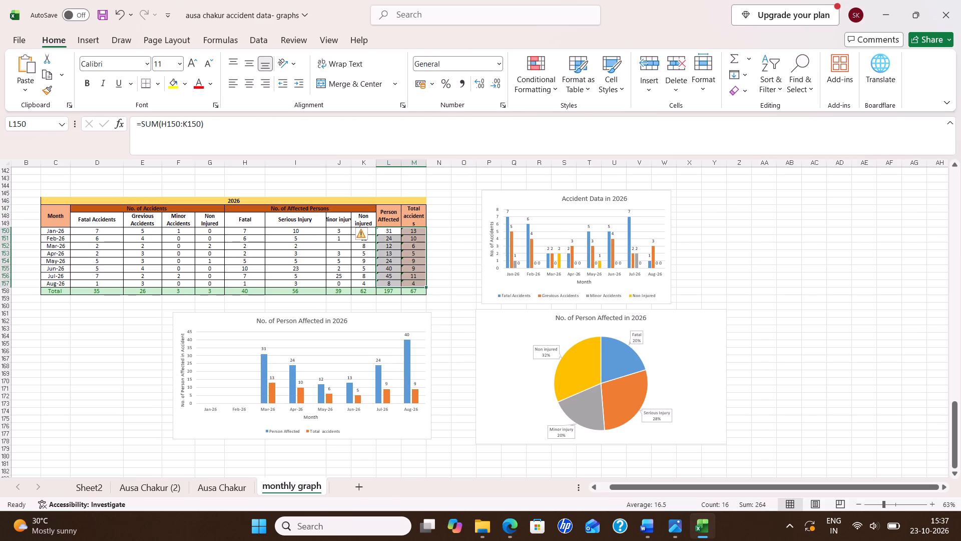
right_click(416, 280)
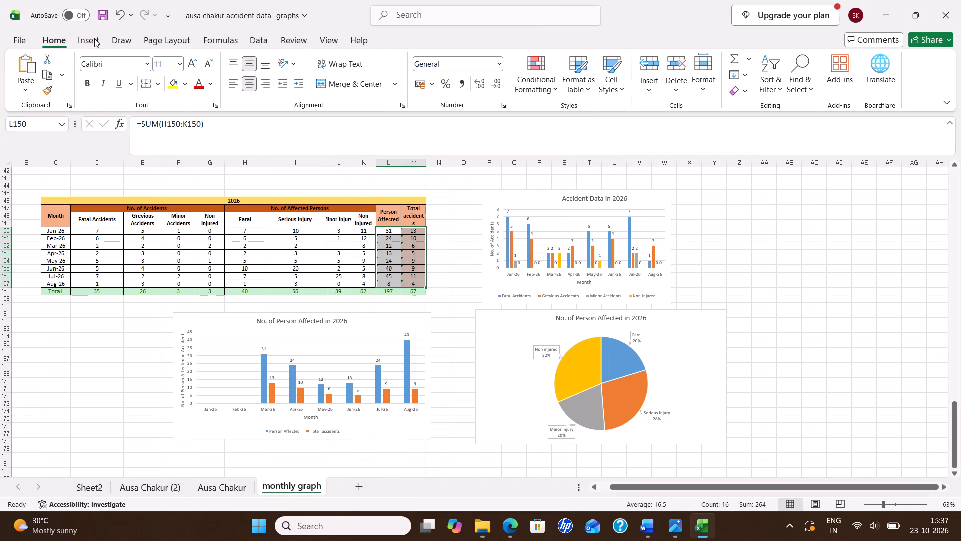
left_click(94, 38)
left_click(384, 64)
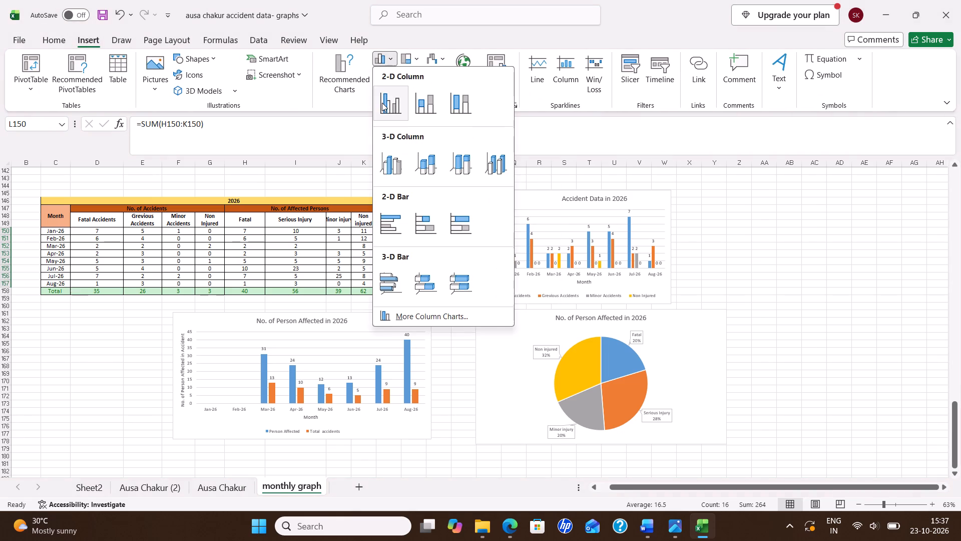
left_click(382, 103)
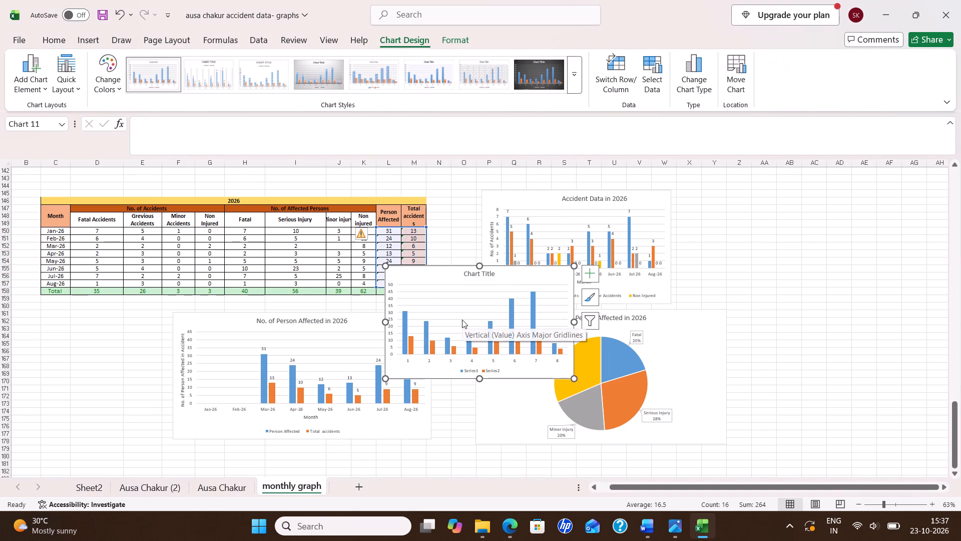
Add data labels to the columns of the new persons-affected chart and shift the chart slightly below the 2026 table.
left_click(585, 271)
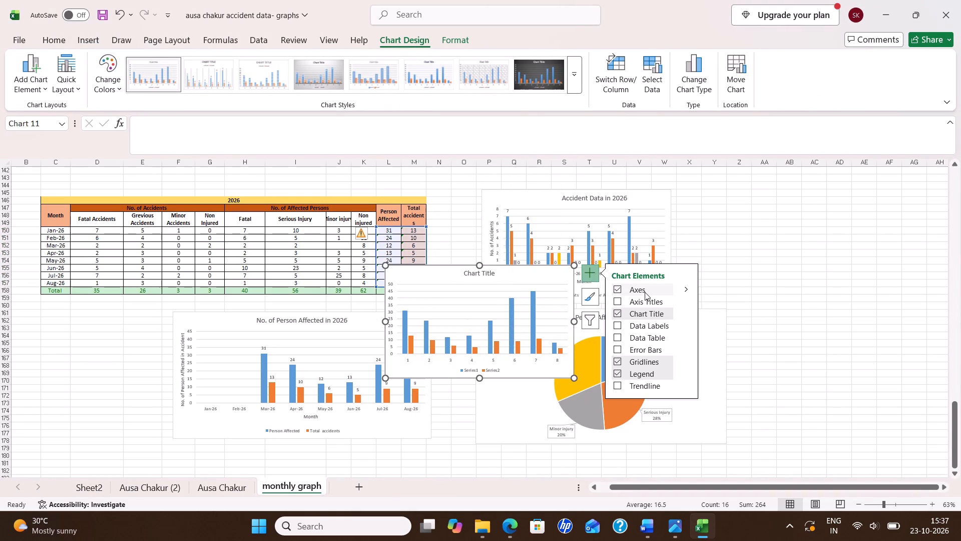
left_click(634, 324)
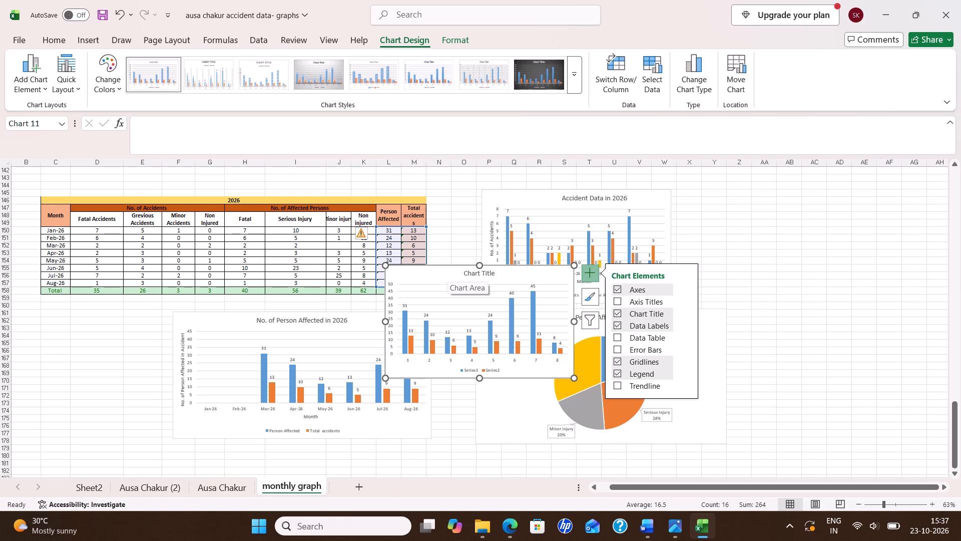
left_click_drag(447, 272, 470, 316)
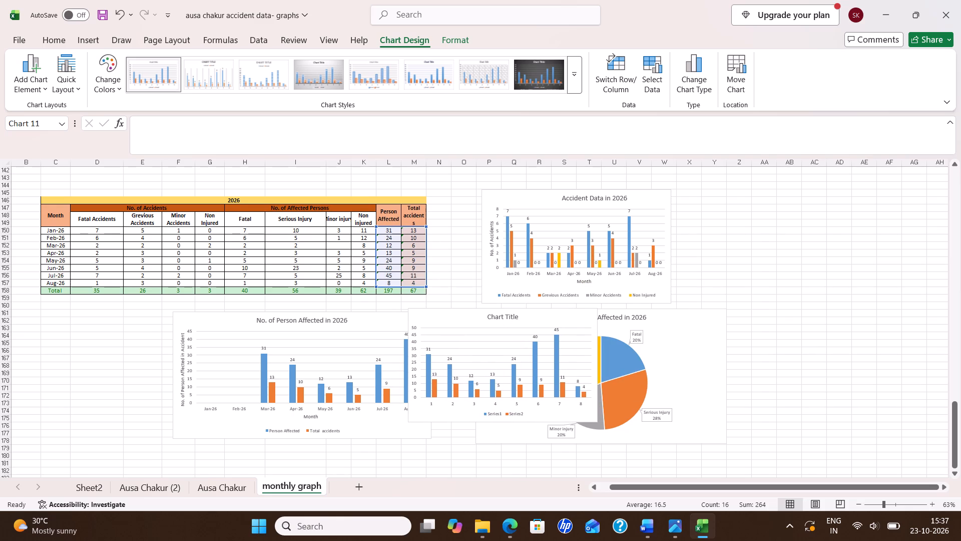
left_click_drag(470, 316, 450, 300)
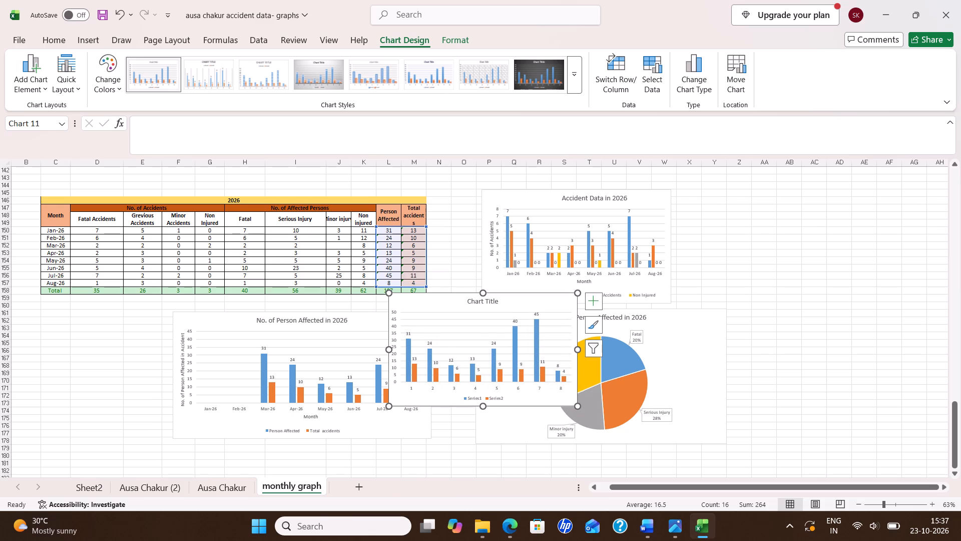
Name the new chart's first data series from the Person Affected header cell (L147).
left_click(489, 398)
right_click(497, 398)
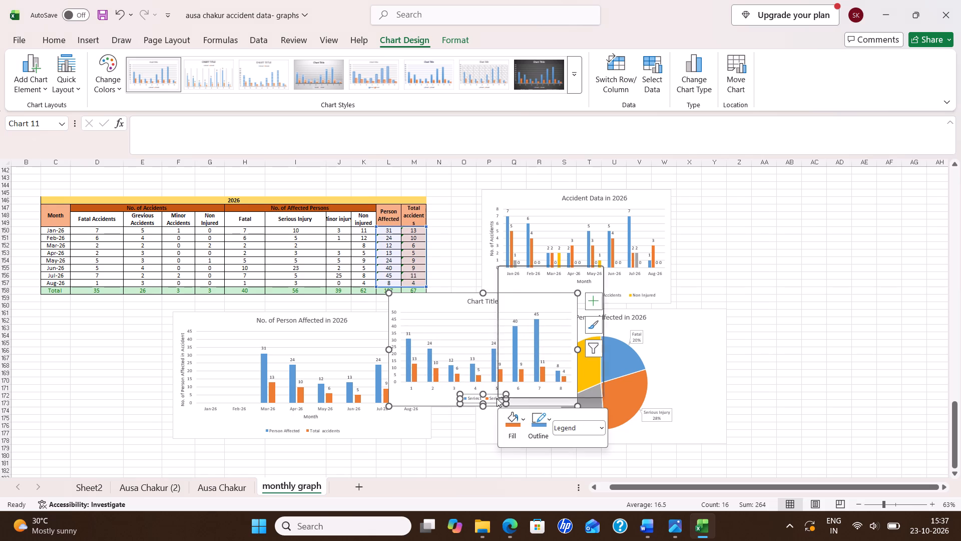
left_click(546, 352)
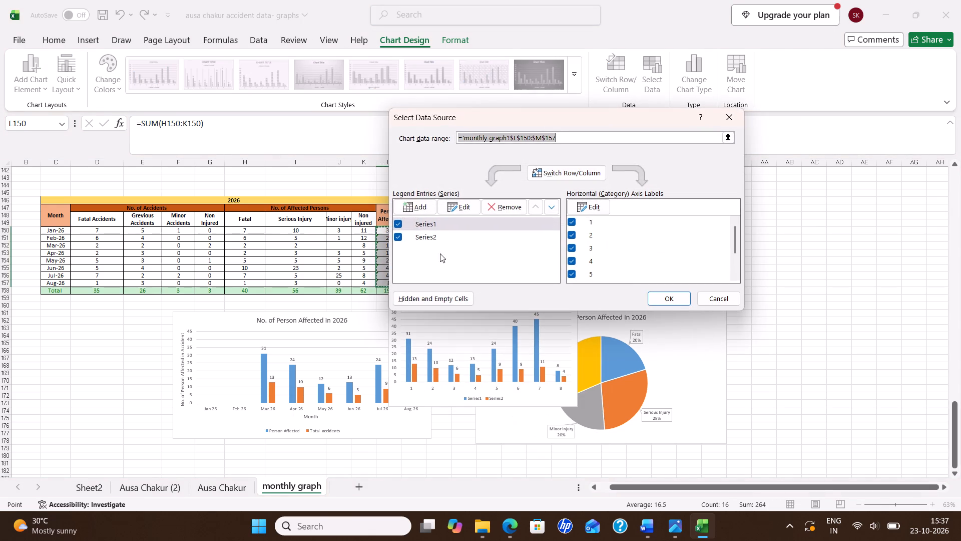
left_click(399, 218)
left_click(451, 209)
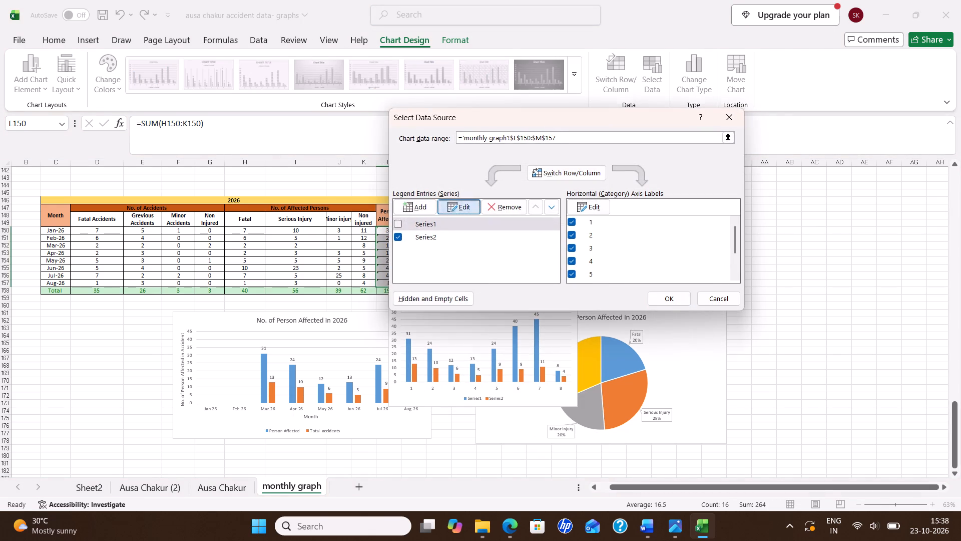
left_click(395, 213)
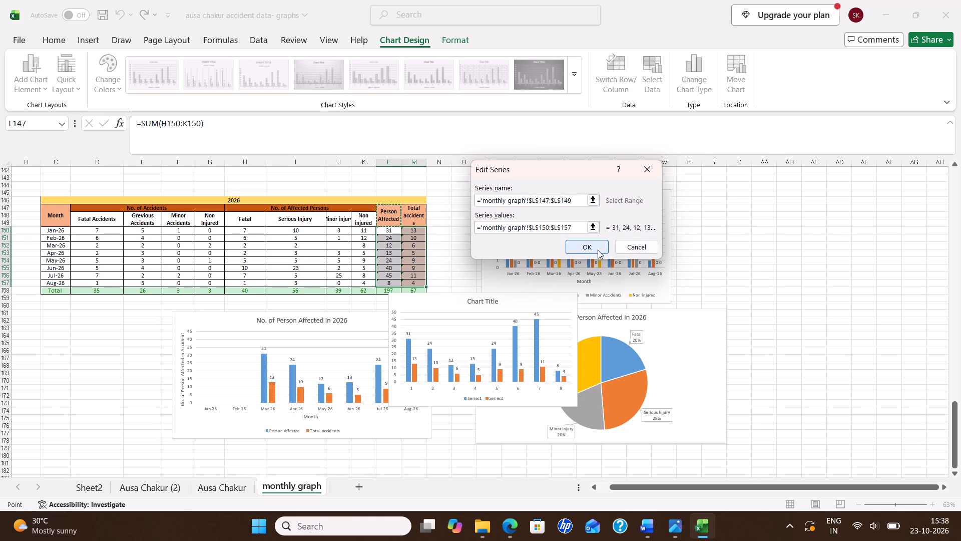
left_click(598, 250)
Name the second series from the Total accidents header cell (M147) and keep both series included in the chart.
left_click(398, 236)
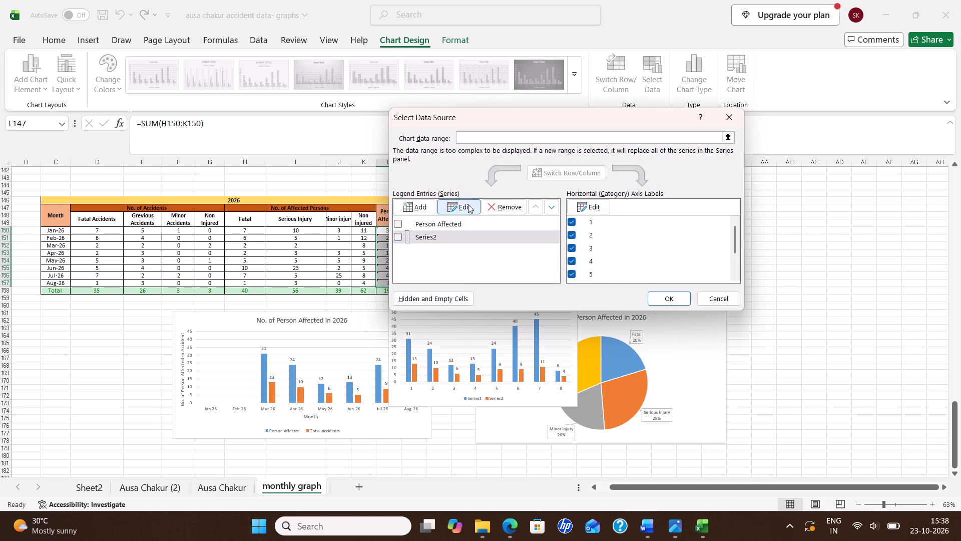
left_click(467, 204)
left_click(421, 210)
left_click(599, 242)
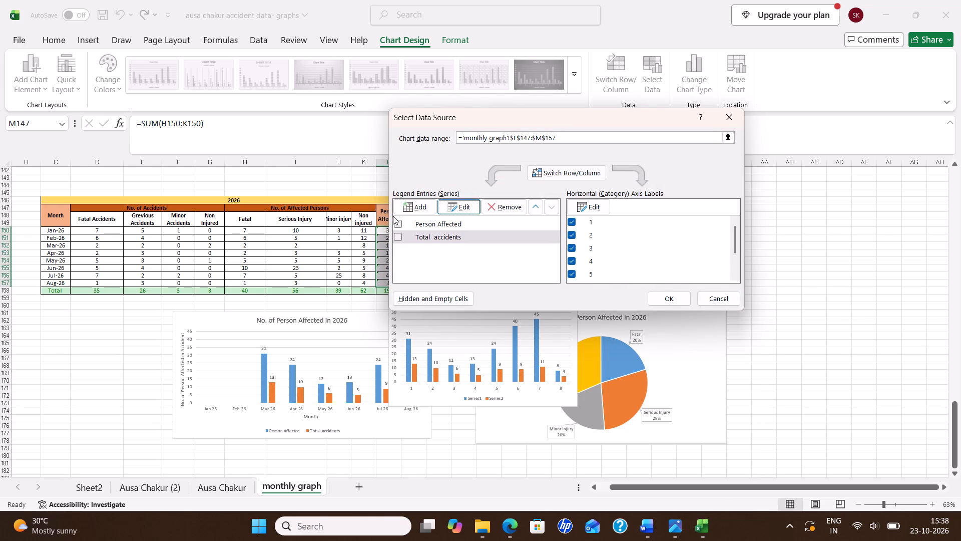
left_click(399, 221)
left_click(392, 239)
left_click(393, 237)
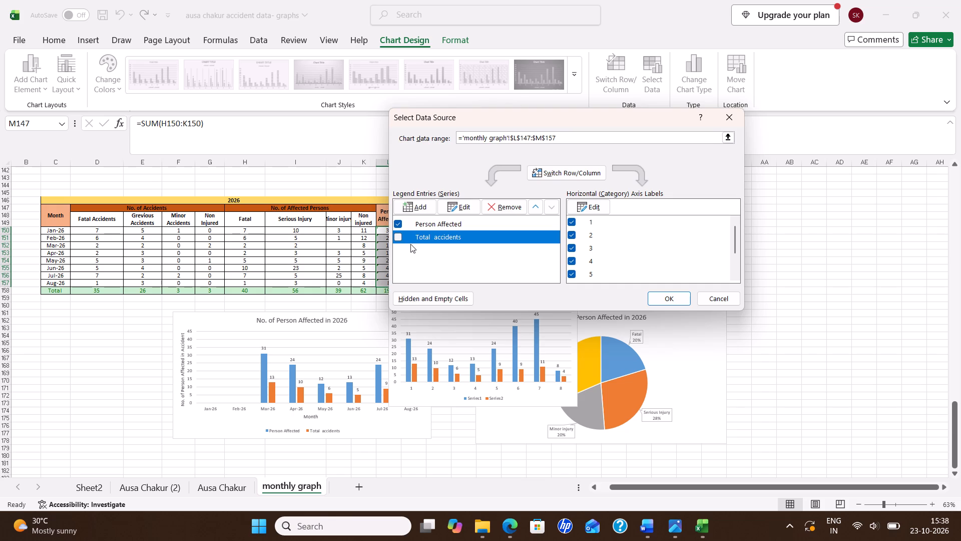
left_click(401, 236)
Set the new chart's horizontal axis labels to the months Jan-26 to Aug-26 (C150:C157) and apply the data source.
left_click(591, 207)
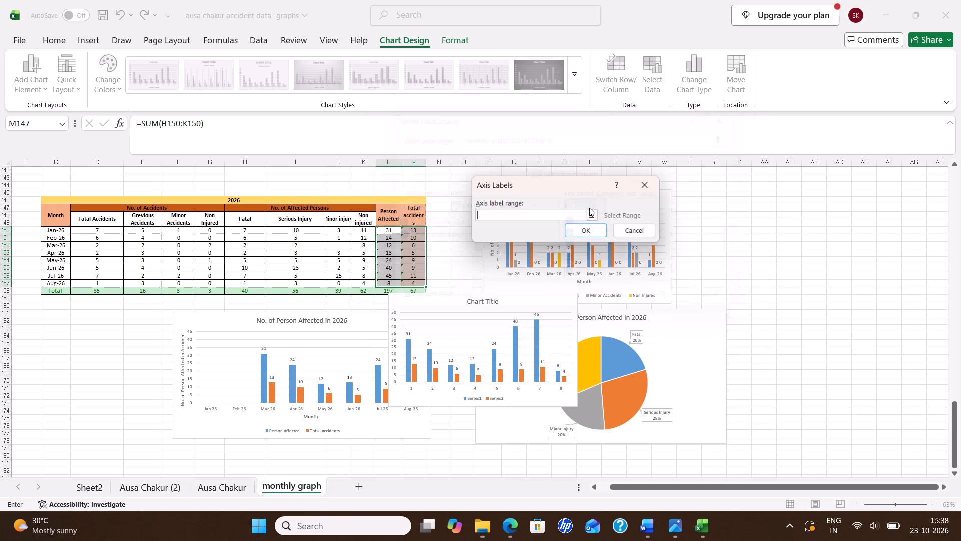
left_click_drag(55, 230, 65, 266)
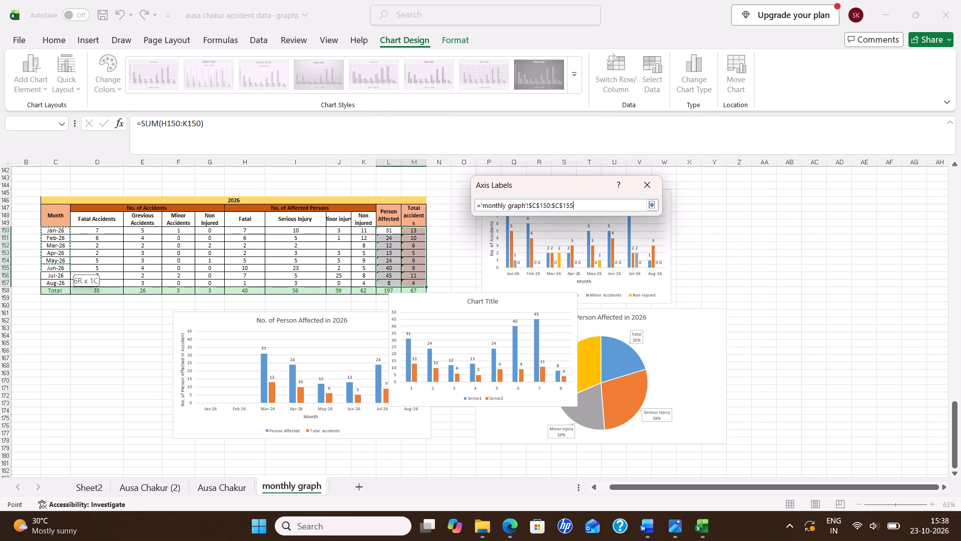
left_click_drag(65, 266, 66, 284)
left_click(588, 229)
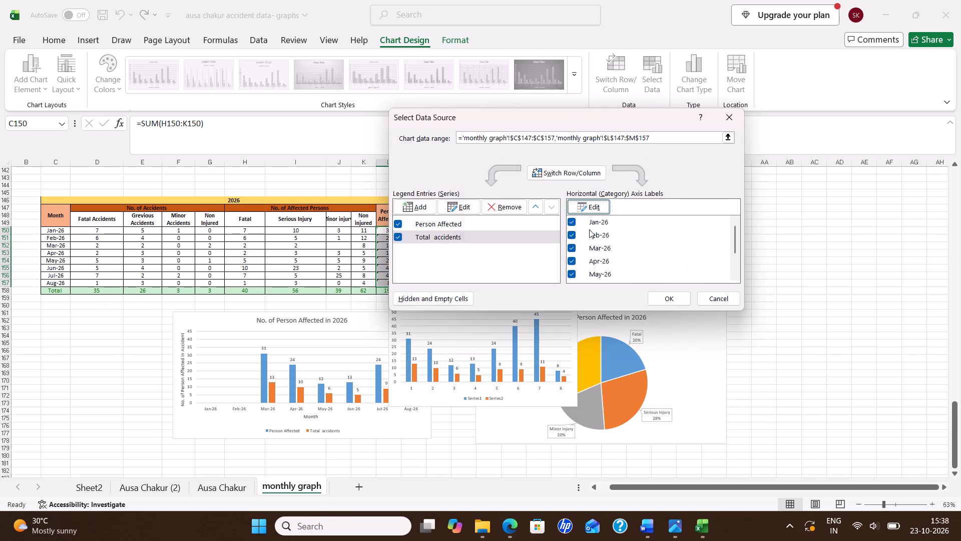
left_click(674, 296)
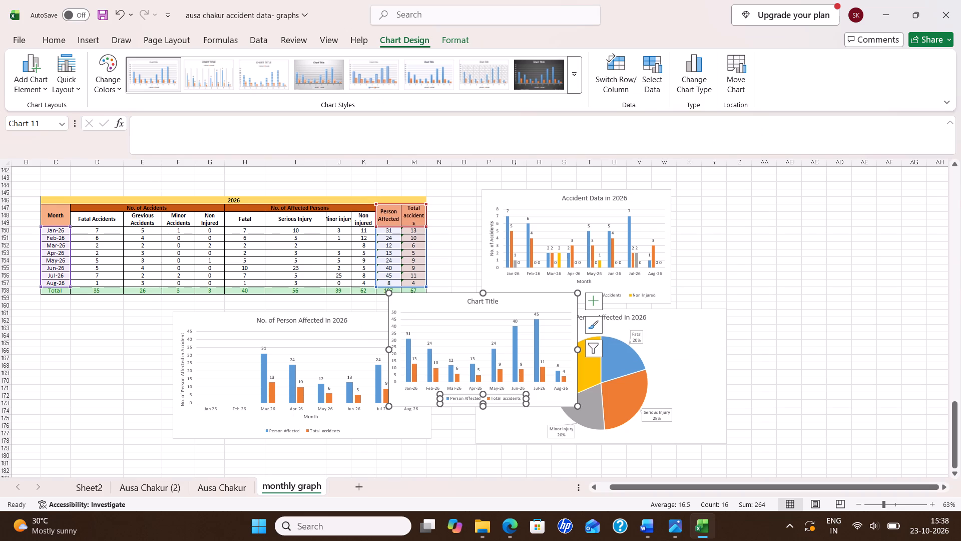
Add axis titles to the new chart and move it clear of the old No. of Person Affected in 2026 column chart.
left_click(467, 310)
left_click(474, 304)
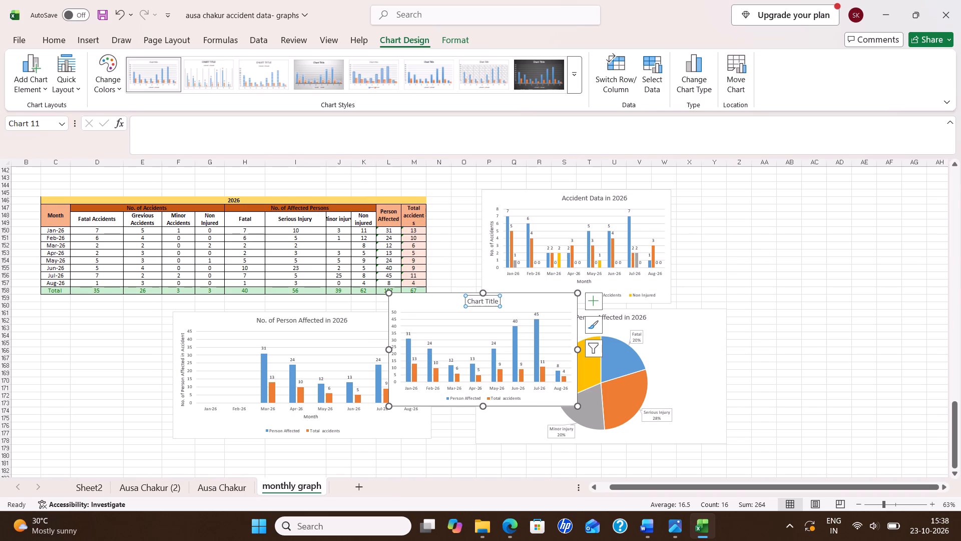
left_click(595, 301)
left_click(635, 328)
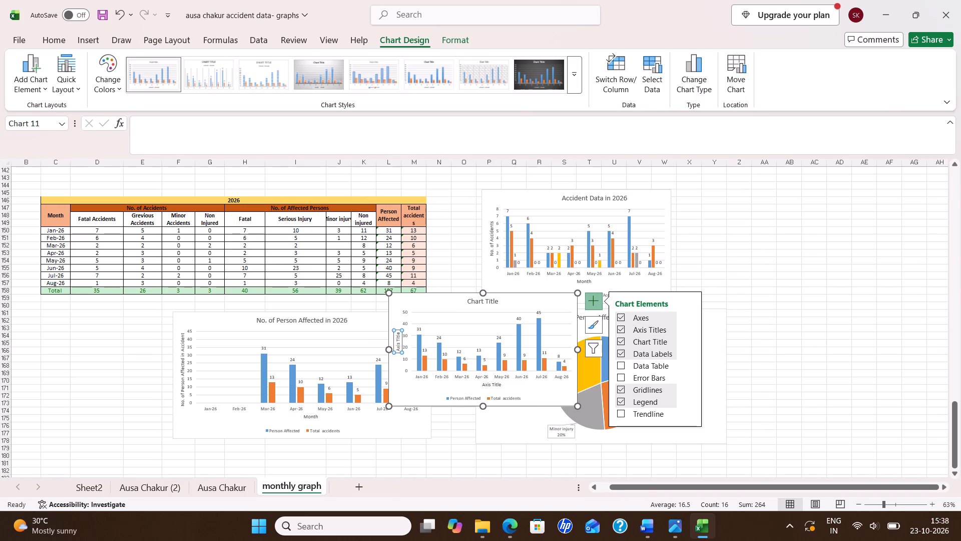
left_click_drag(554, 299, 643, 276)
Copy the title "No. of Person Affected in 2026" from the old column chart into the new chart's title.
left_click(572, 279)
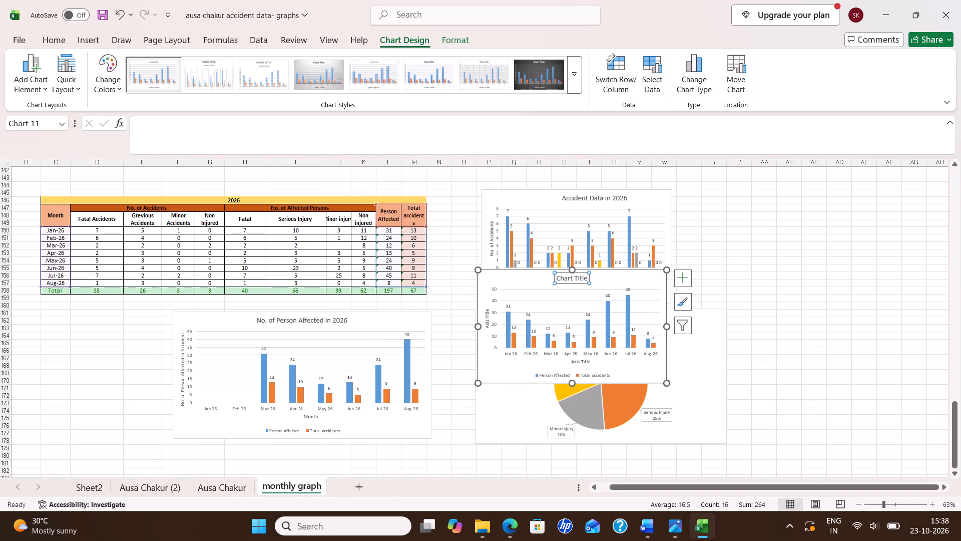
left_click(274, 319)
left_click_drag(258, 318, 314, 317)
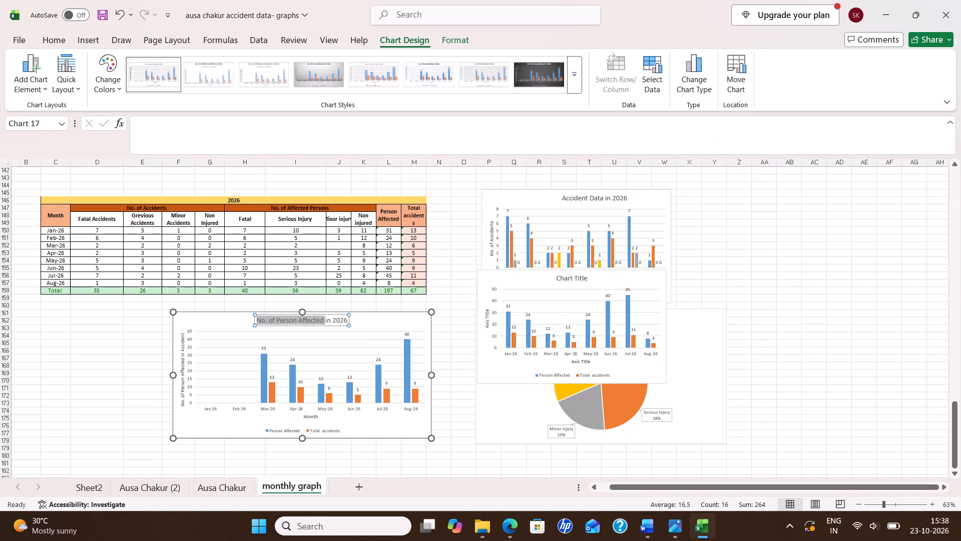
left_click_drag(314, 317, 346, 318)
key("ctrl+c")
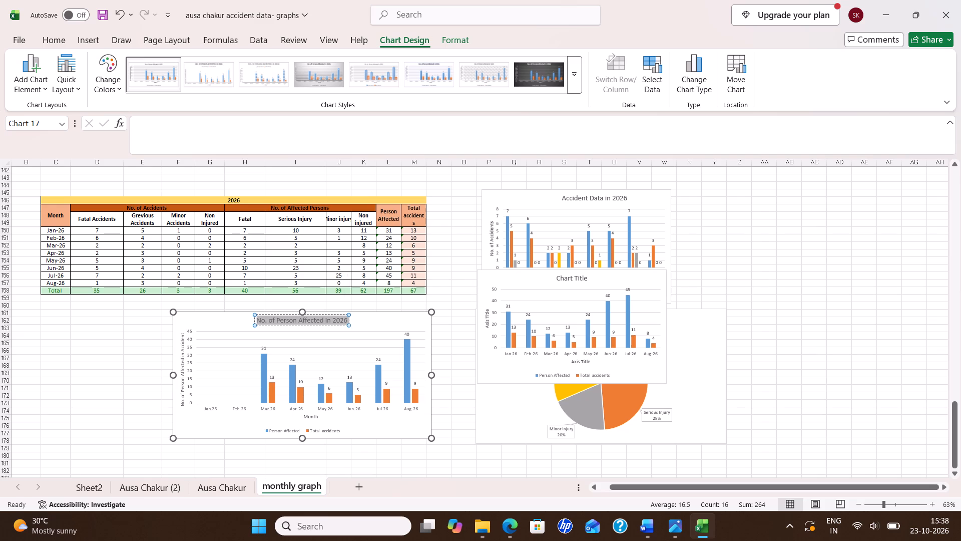
left_click(564, 280)
left_click_drag(562, 277, 585, 279)
key("ctrl+v")
Copy the vertical axis title "No. of Person Affected in Accident" from the old 2026 column chart into the new chart's vertical axis title.
left_click(483, 325)
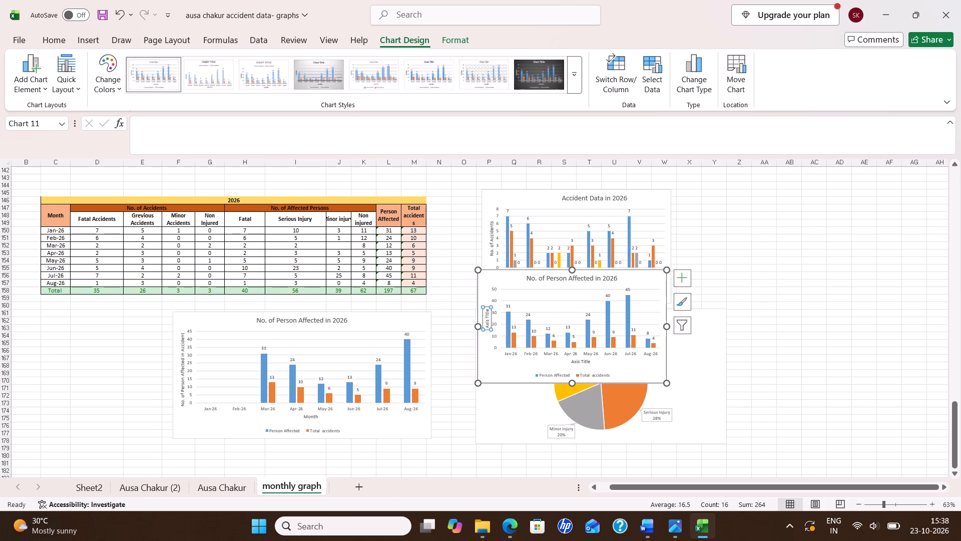
left_click(486, 311)
left_click(186, 363)
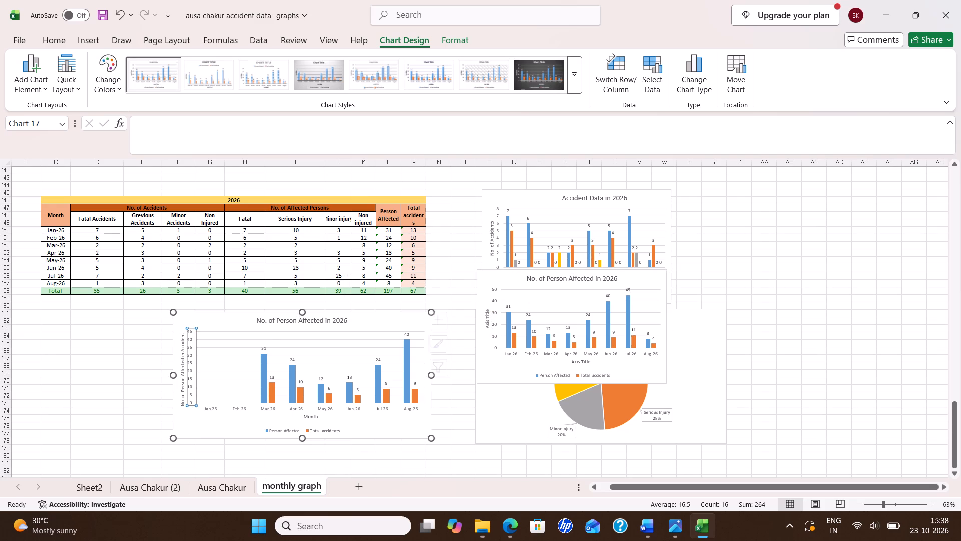
left_click(185, 360)
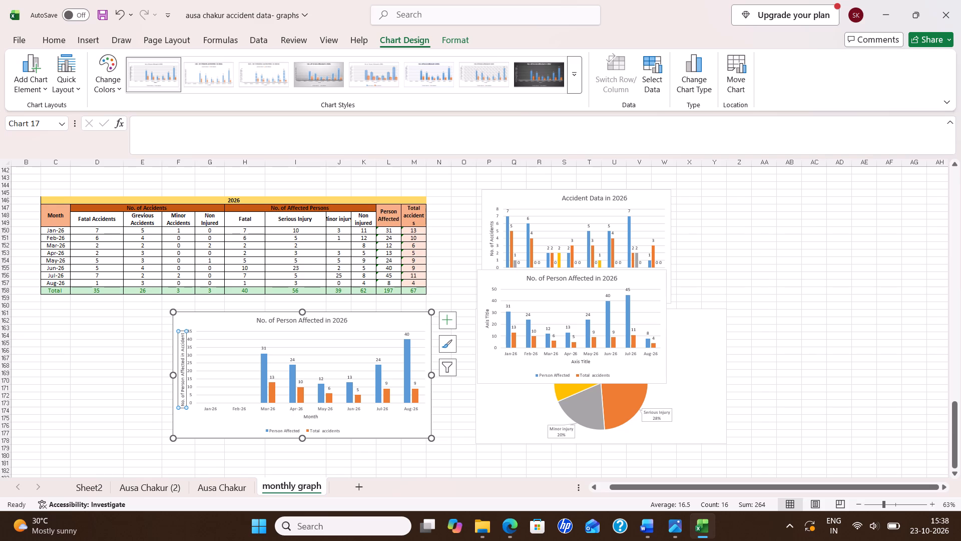
left_click_drag(181, 336, 178, 409)
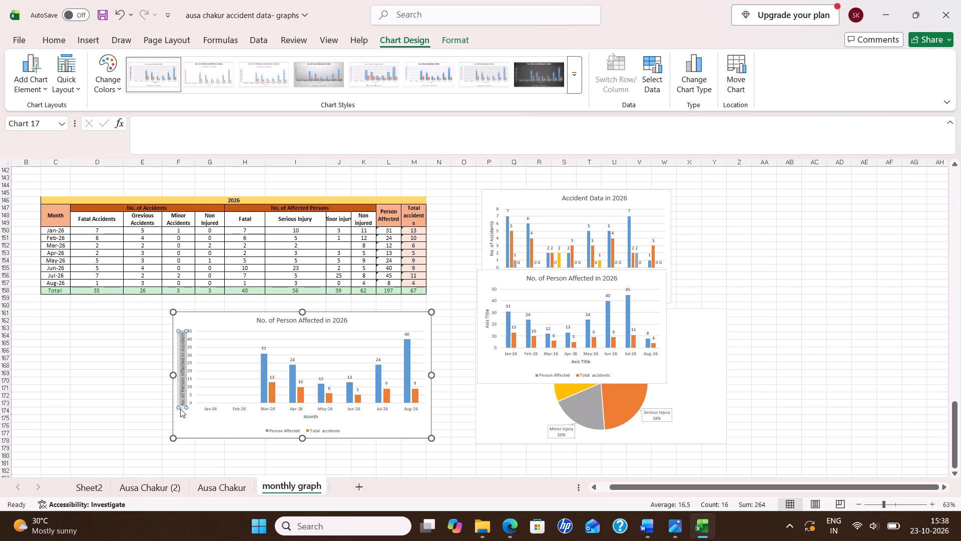
key("ctrl+c")
left_click(484, 326)
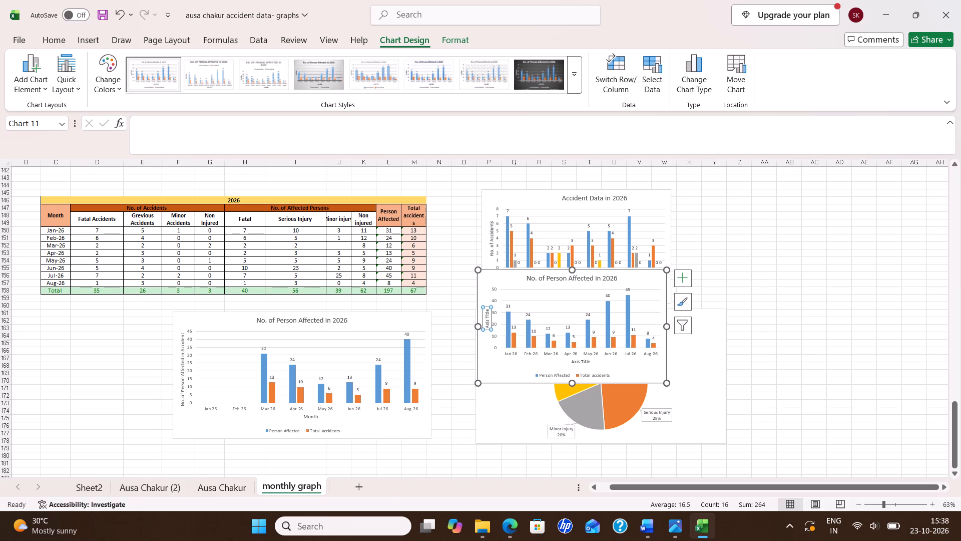
left_click_drag(486, 313, 487, 323)
key("ctrl+v")
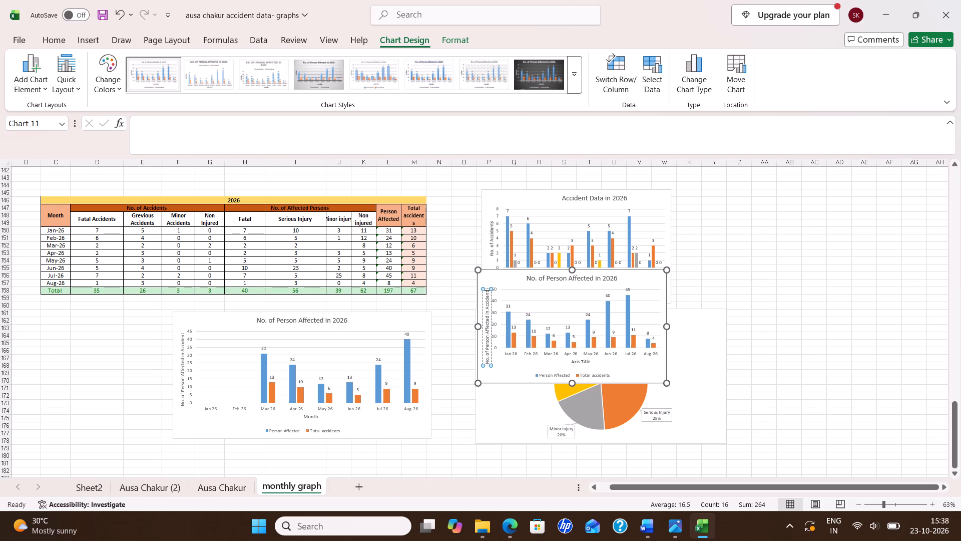
Copy the horizontal axis title "Month" from the old 2026 column chart into the new chart's horizontal axis title.
left_click(574, 361)
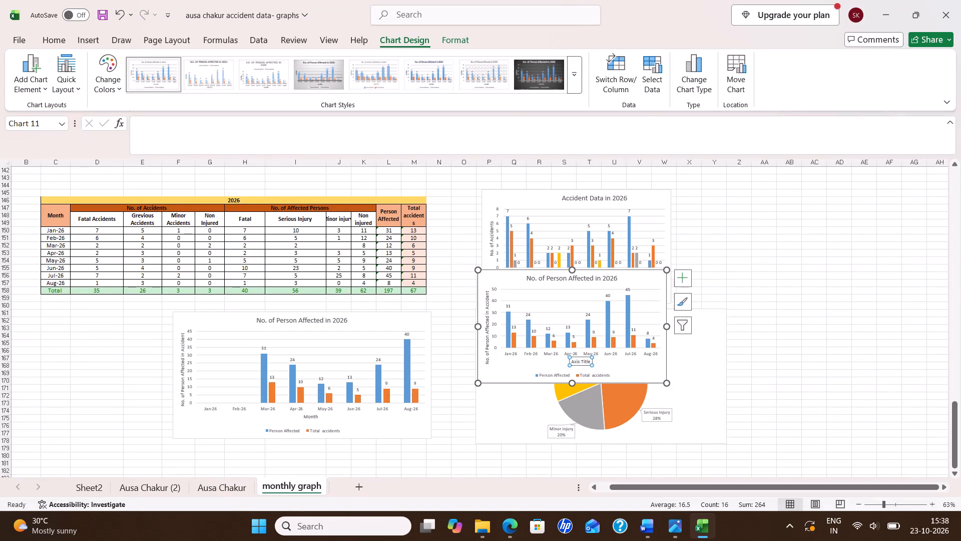
left_click_drag(572, 361, 588, 363)
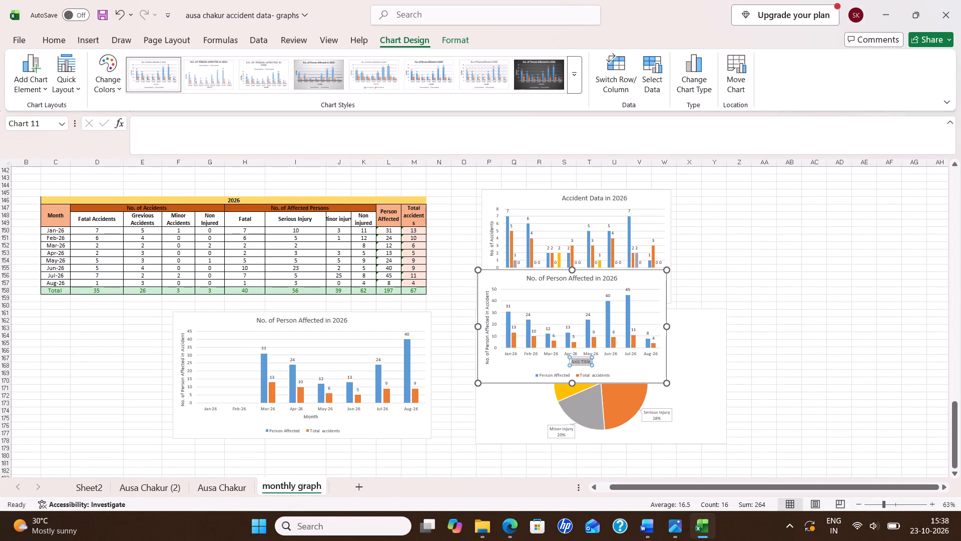
left_click(299, 416)
left_click(306, 416)
left_click_drag(307, 416, 322, 419)
key("ctrl+c")
left_click(576, 363)
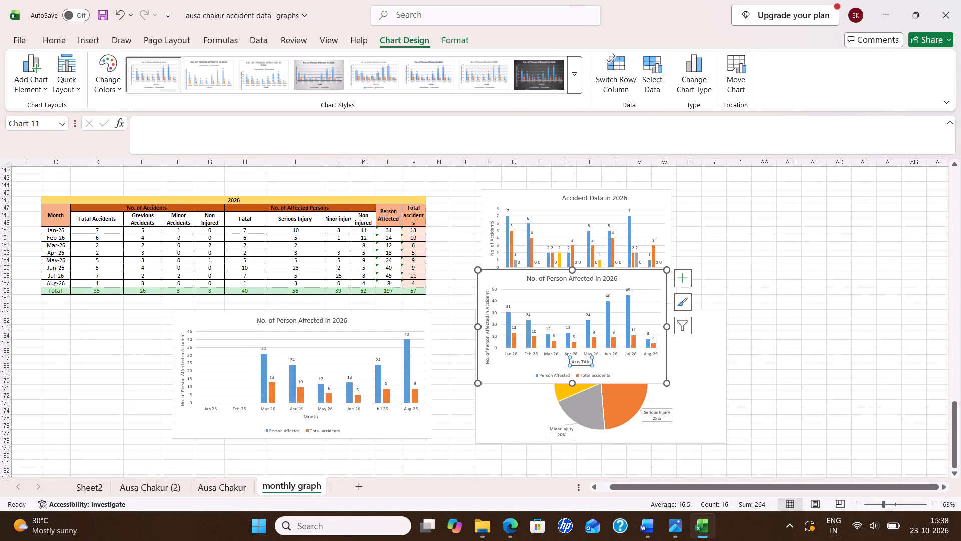
left_click_drag(572, 361, 590, 362)
key("ctrl+v")
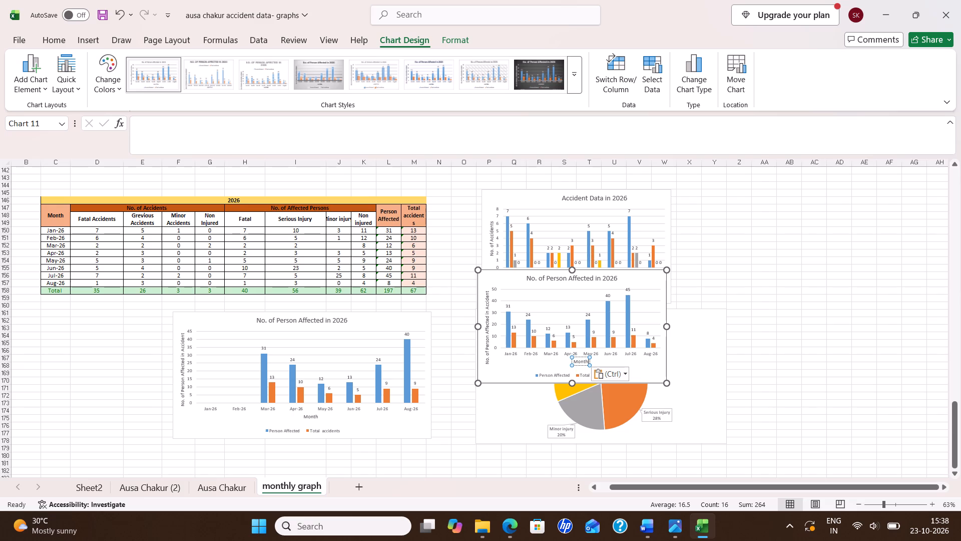
left_click(778, 348)
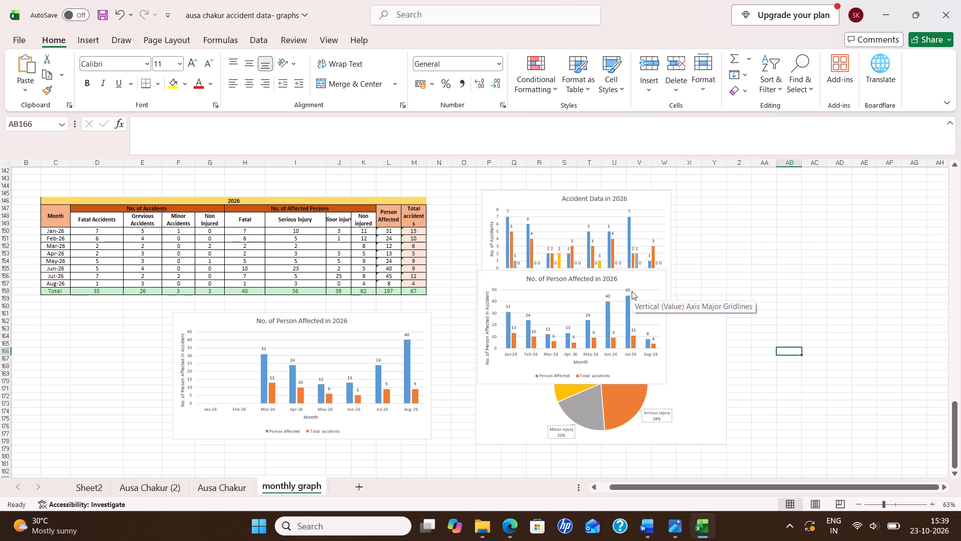
Delete the old No. of Person Affected in 2026 column chart and move the new one into its place below the 2026 table.
left_click(629, 279)
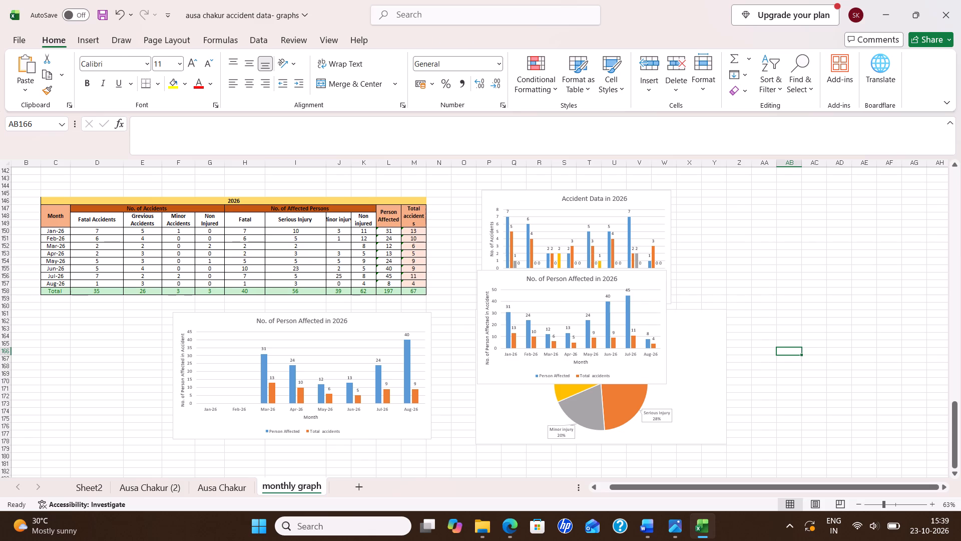
left_click(375, 316)
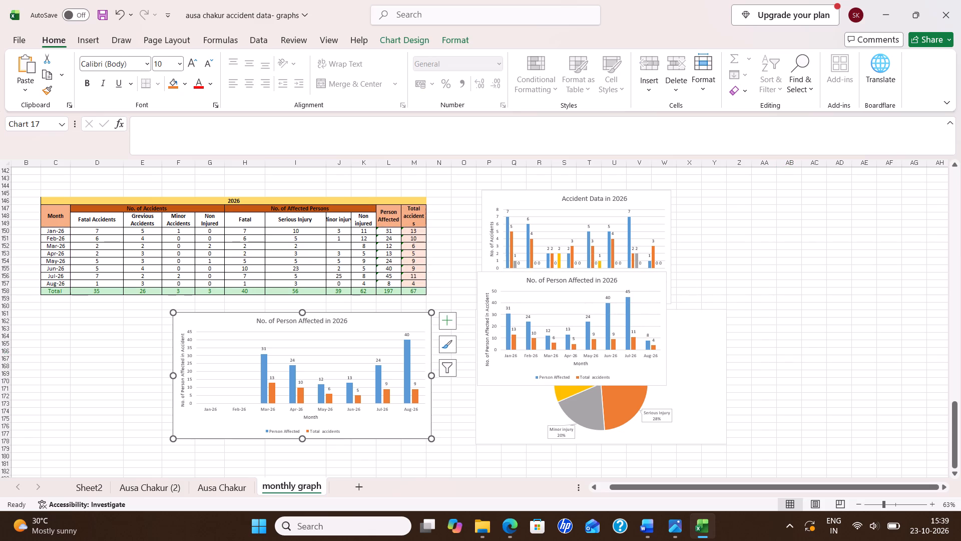
key("Delete")
left_click_drag(485, 286, 293, 325)
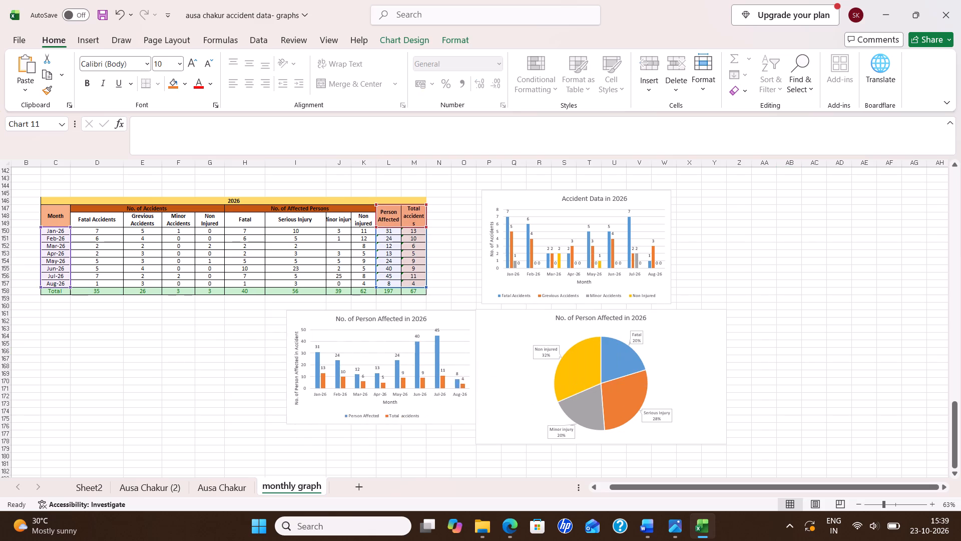
left_click_drag(293, 325, 256, 325)
Save the workbook.
key("ctrl+s")
key("ctrl+s")
key("ctrl+s")
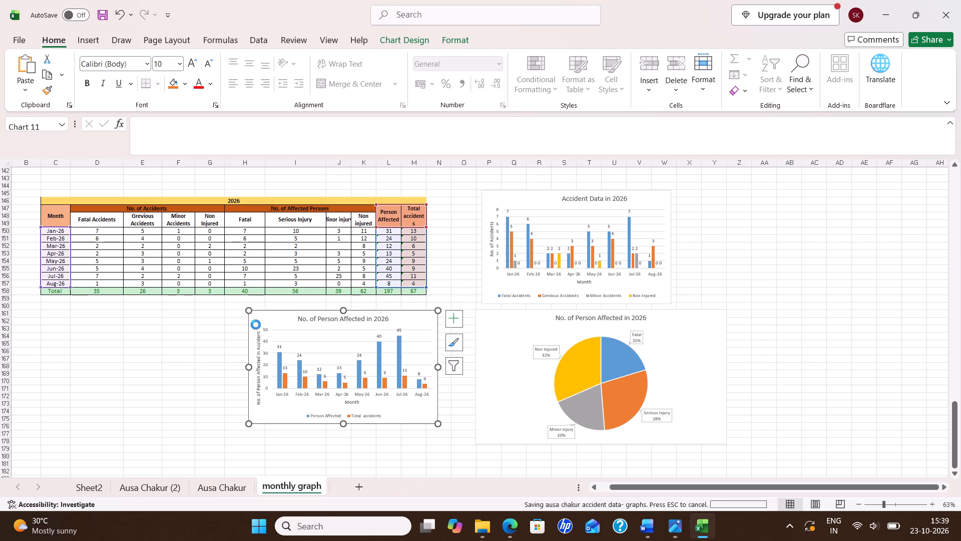
key("ctrl+s")
Check the source ranges of the No. of Person Affected in 2026 pie chart and the formula in the 2026 table's Total row.
left_click(168, 336)
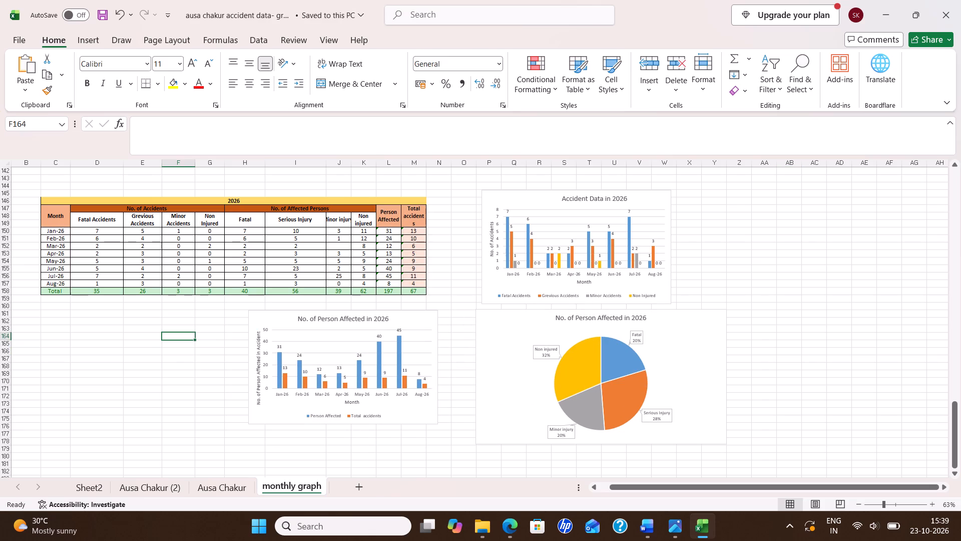
left_click(631, 386)
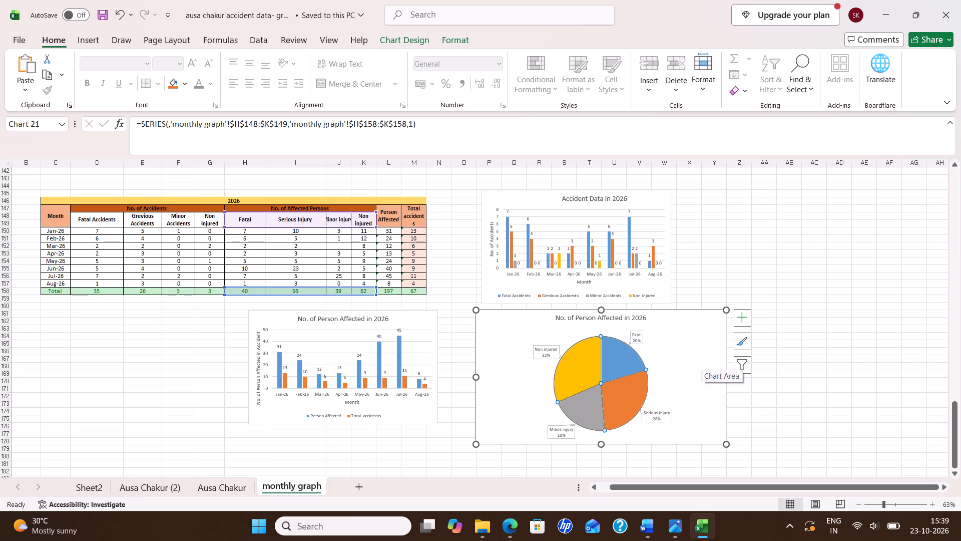
left_click(620, 362)
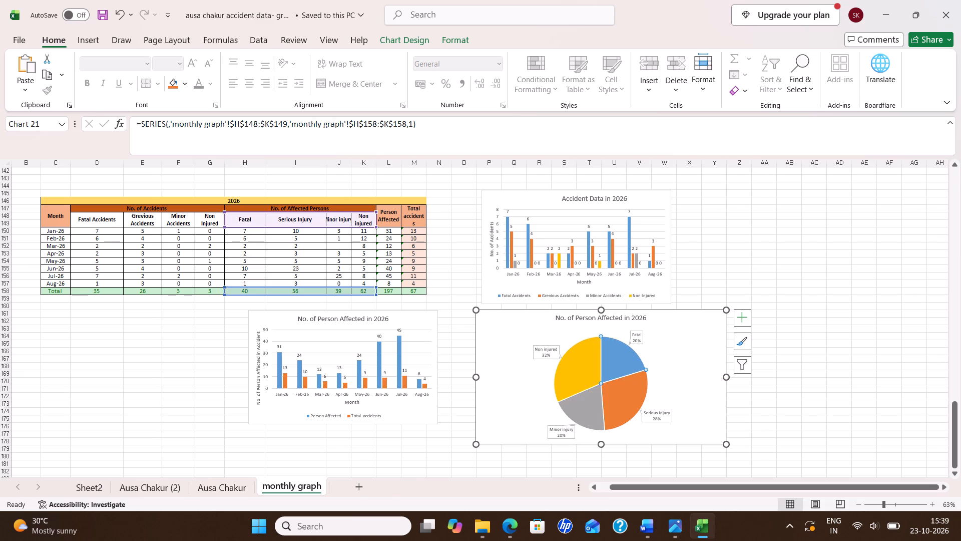
left_click(167, 362)
left_click(94, 288)
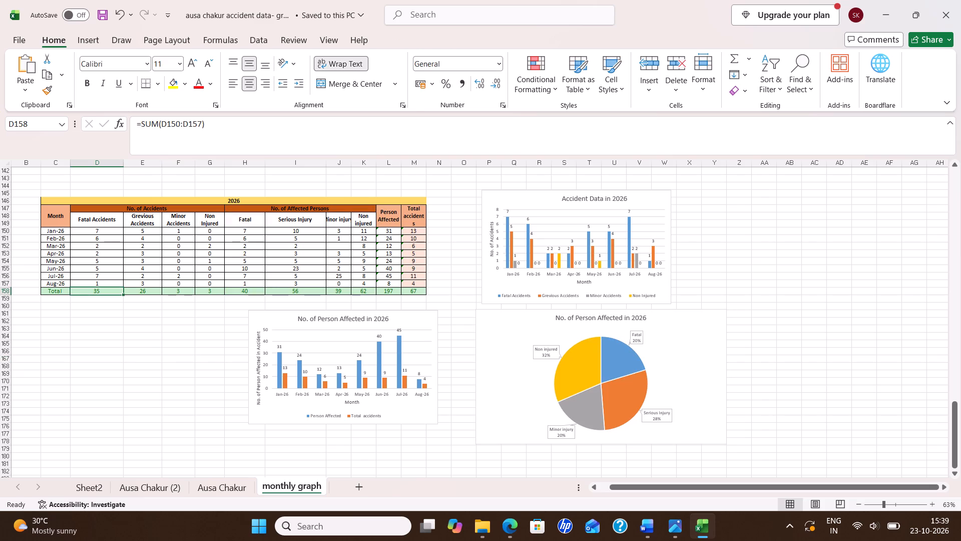
left_click(177, 124)
left_click(163, 326)
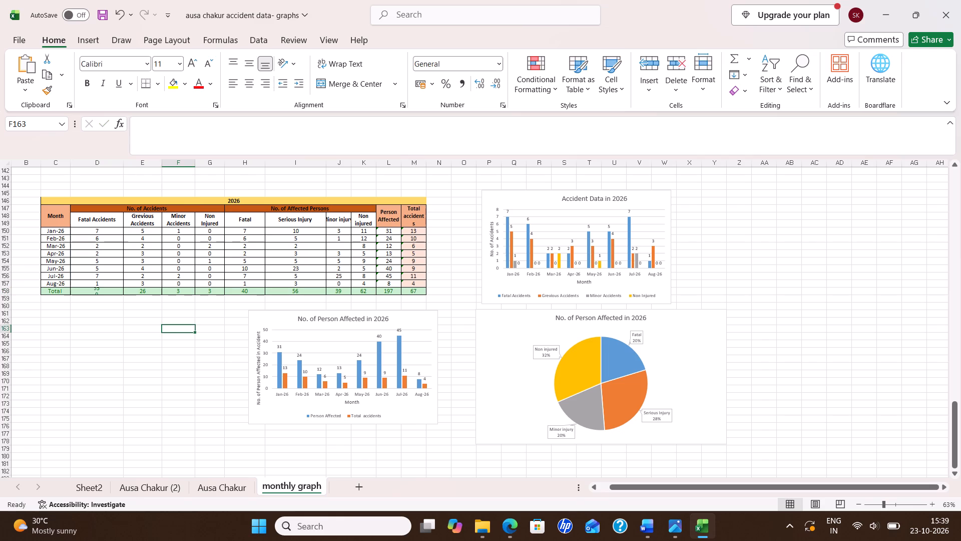
left_click(638, 337)
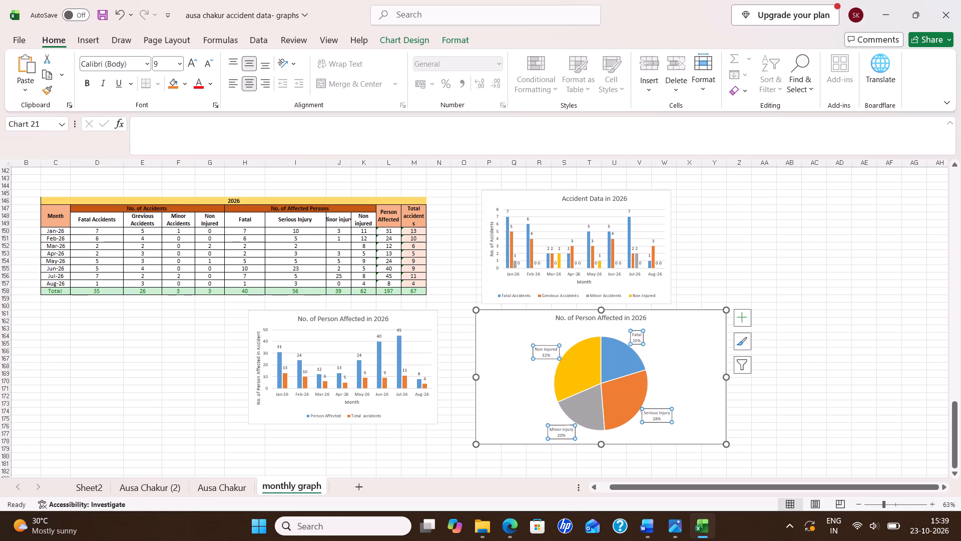
left_click(624, 358)
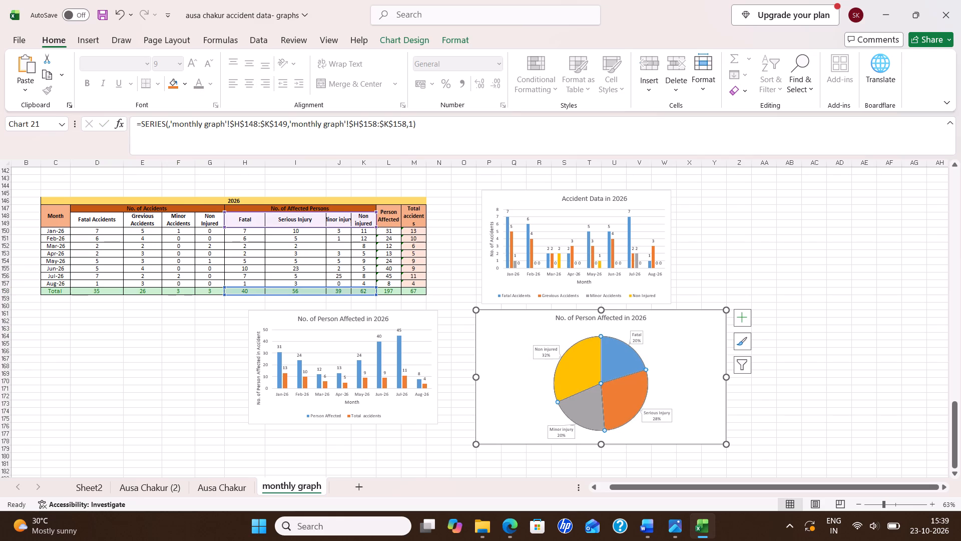
left_click(621, 392)
left_click(785, 397)
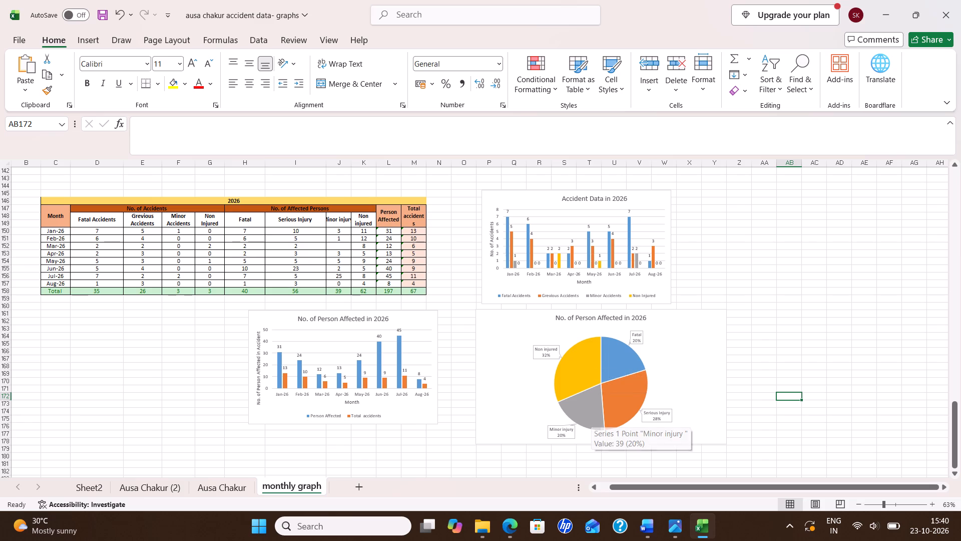
Add data labels to the No. of Person Affected in 2024 column chart.
scroll(580, 360, "up", 8)
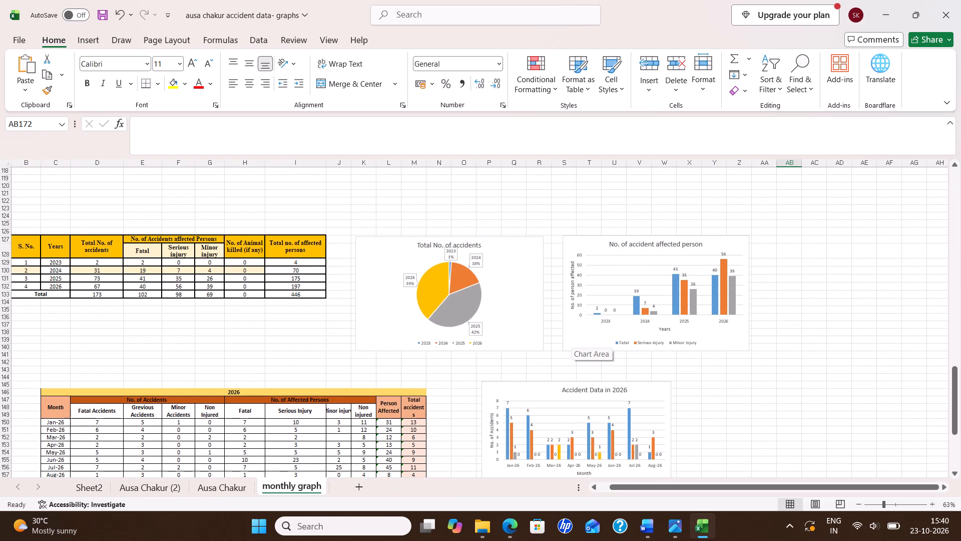
scroll(460, 304, "up", 7)
scroll(439, 301, "down", 1)
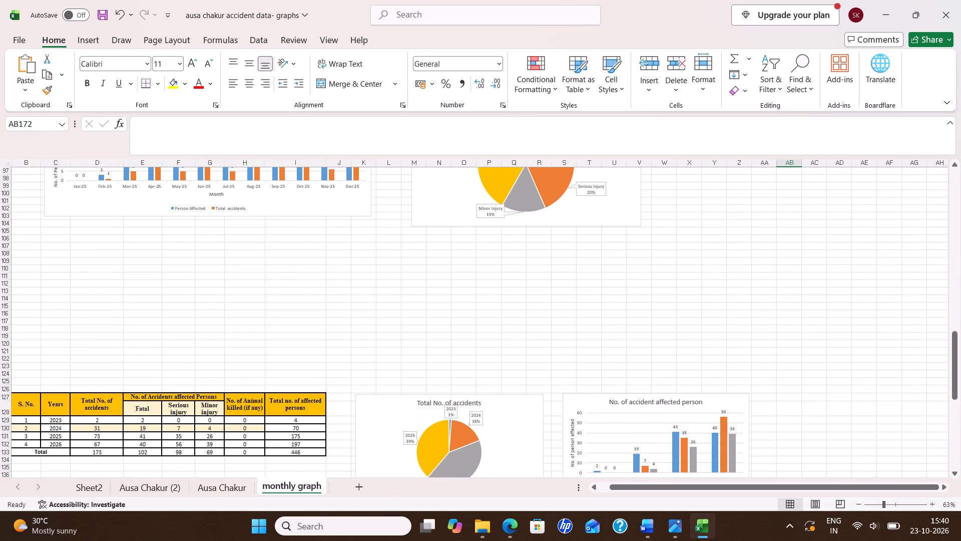
scroll(439, 301, "down", 2)
scroll(174, 304, "up", 11)
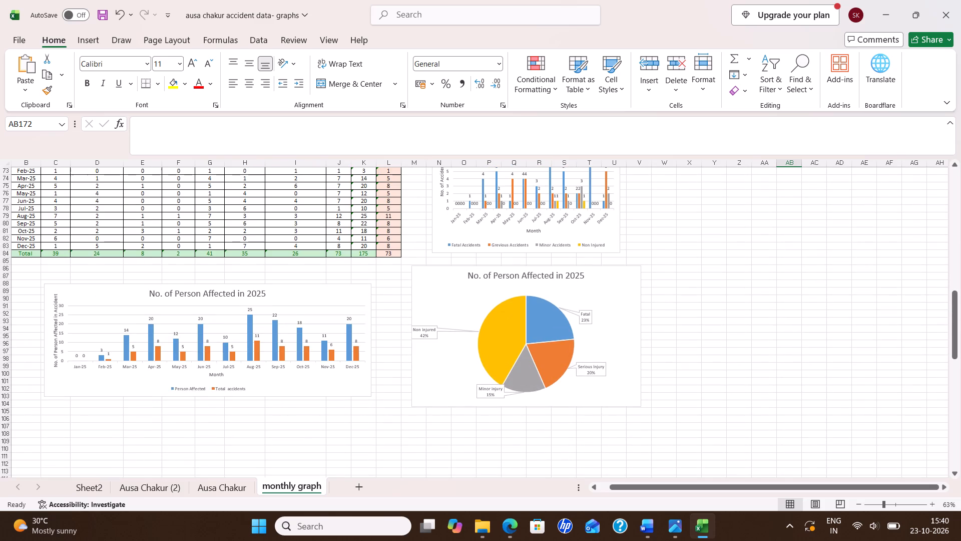
scroll(169, 322, "up", 2)
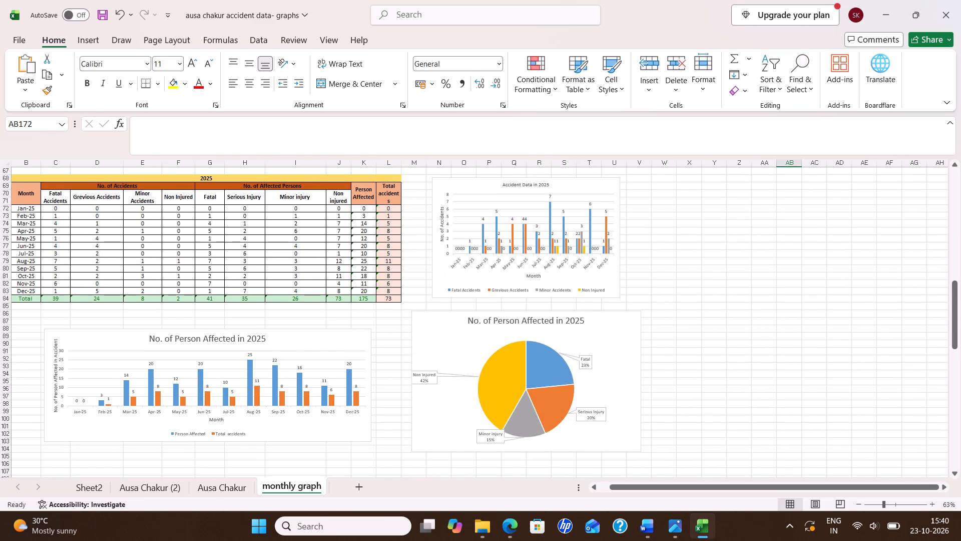
scroll(194, 330, "up", 9)
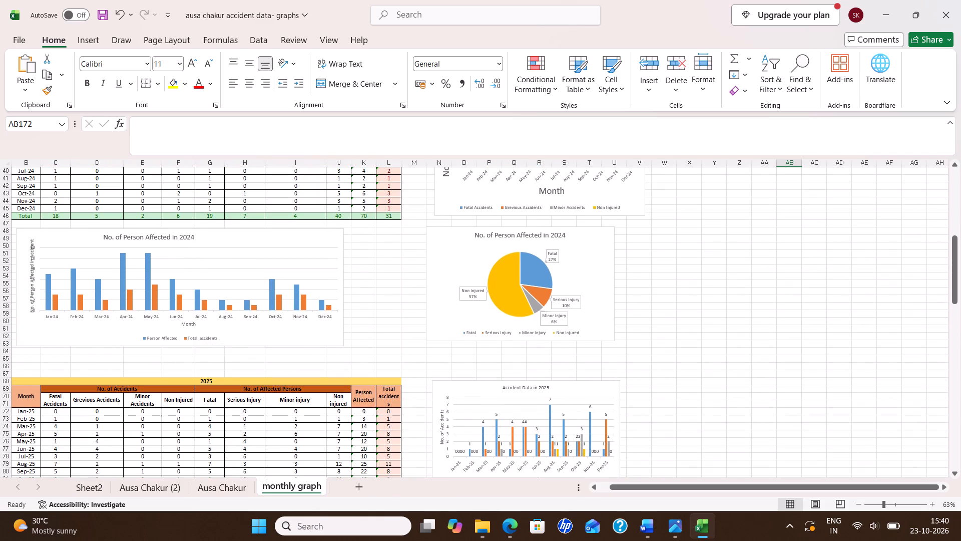
left_click(317, 243)
left_click(359, 238)
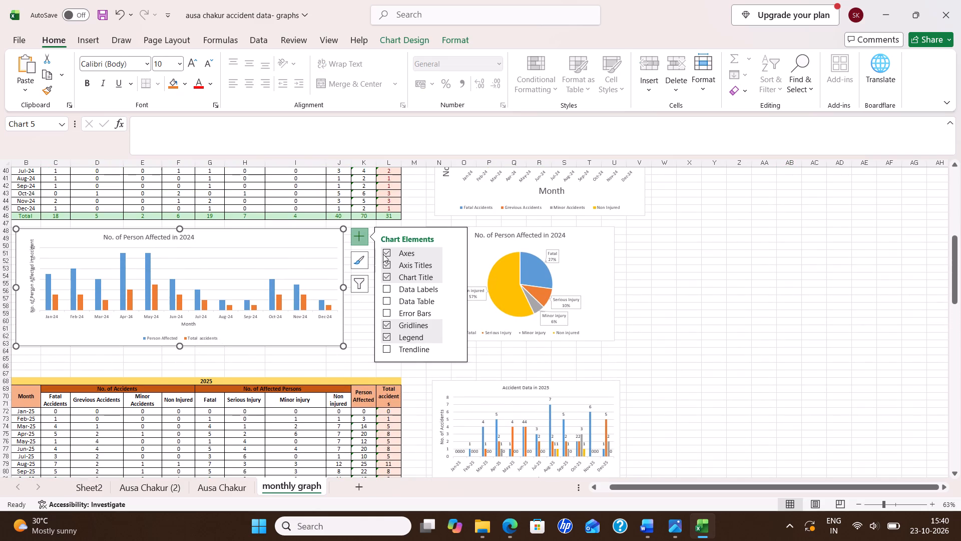
left_click(403, 285)
left_click(361, 324)
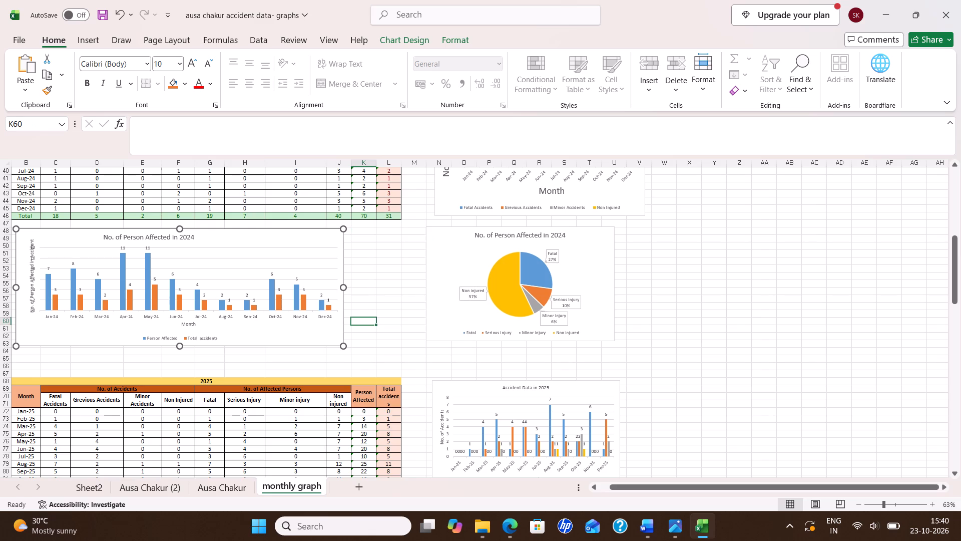
Reposition the Accident Data in 2023 chart slightly higher and farther from the 2023 pie chart, starting near column V.
scroll(213, 285, "up", 1)
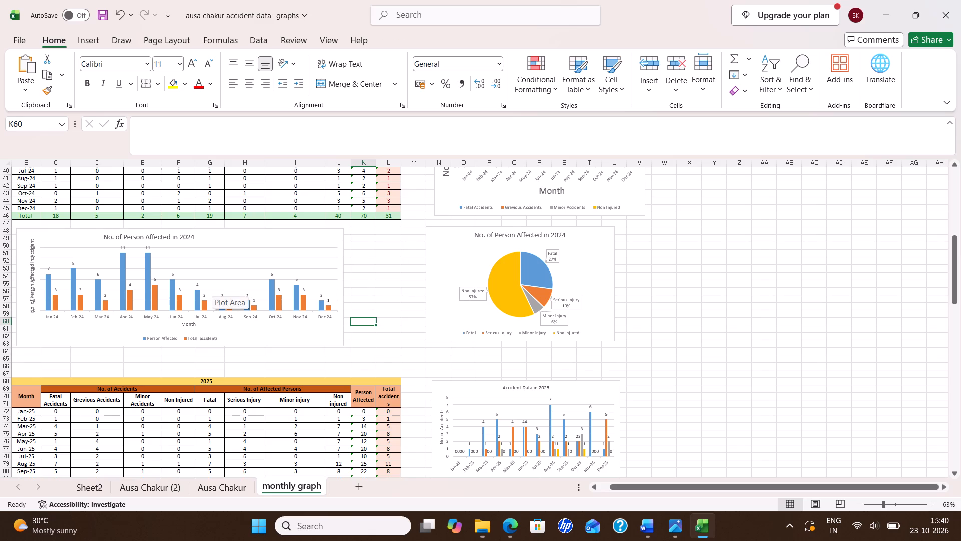
scroll(214, 285, "up", 4)
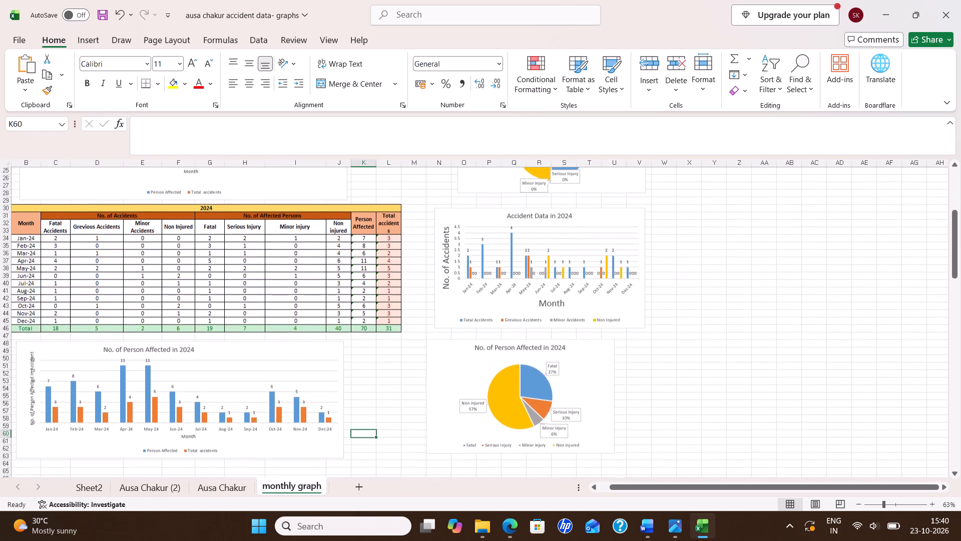
scroll(216, 290, "up", 9)
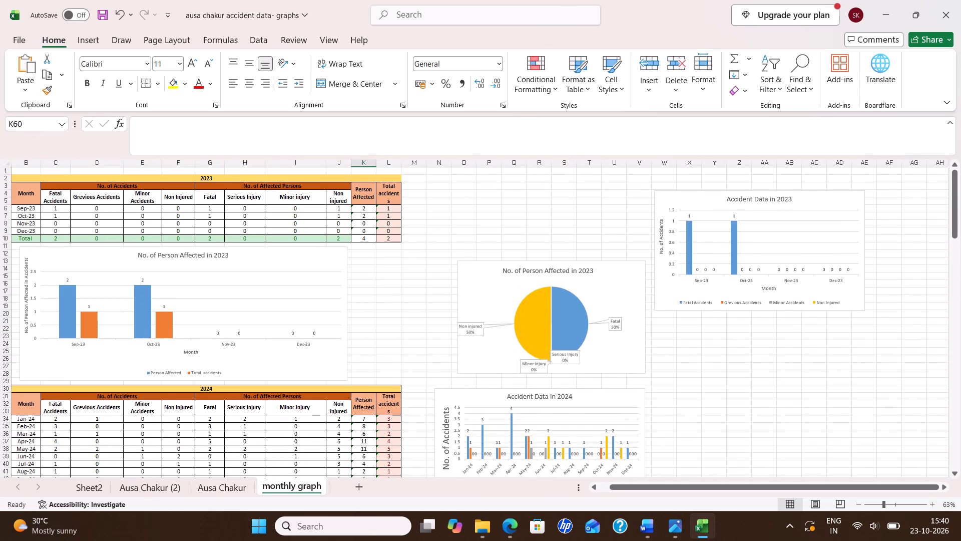
scroll(216, 290, "up", 4)
left_click_drag(701, 200, 666, 181)
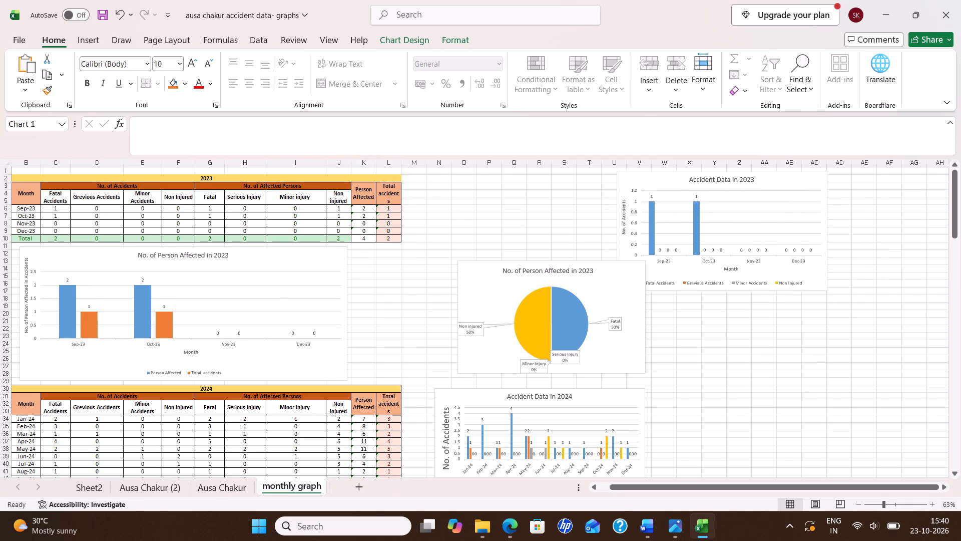
left_click_drag(666, 181, 717, 191)
left_click(811, 359)
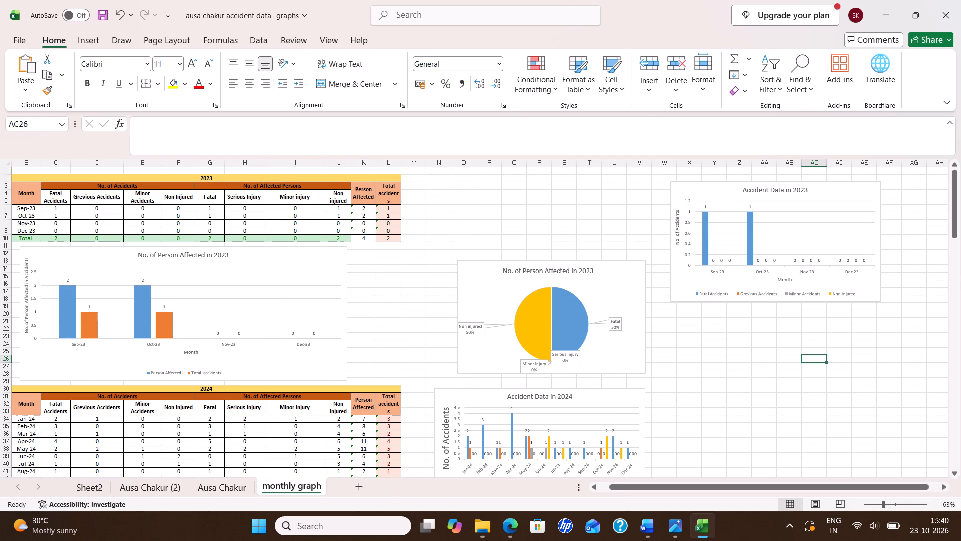
Save the workbook with the updated 2023 and 2024 charts.
key("ctrl+s")
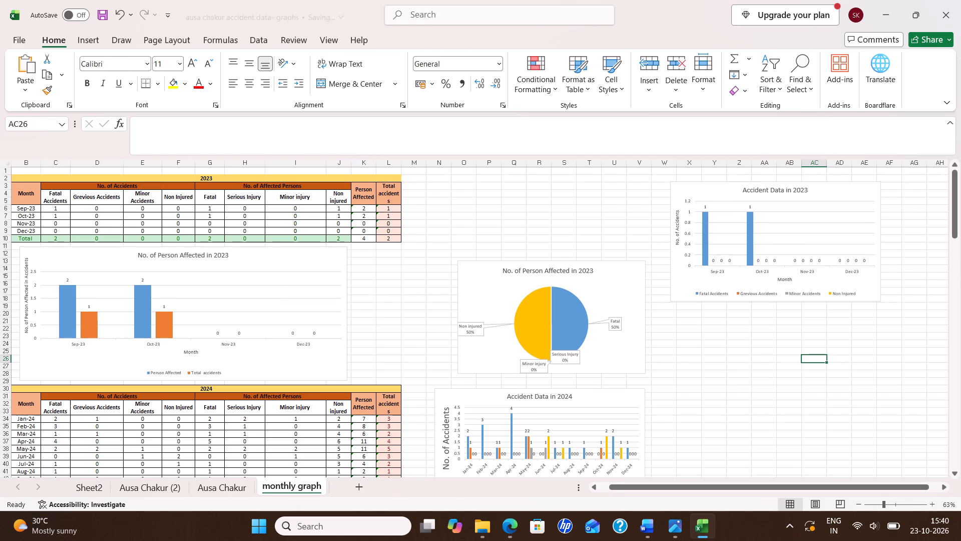
key("ctrl+s")
key("ctrl+s")
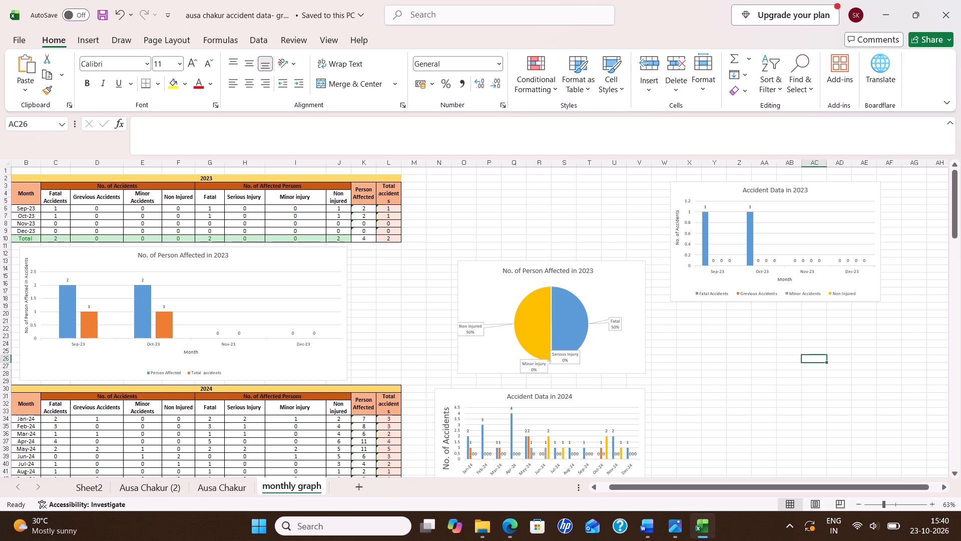
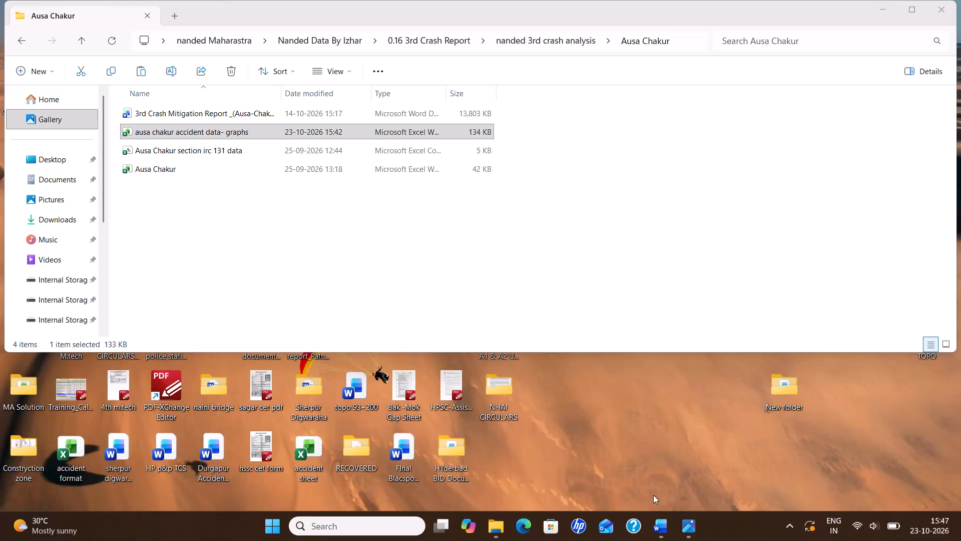
Switch to Word and close the 2nd Crash Mitigation Report_(Chakur to Loha) document, saving its changes.
left_click(661, 536)
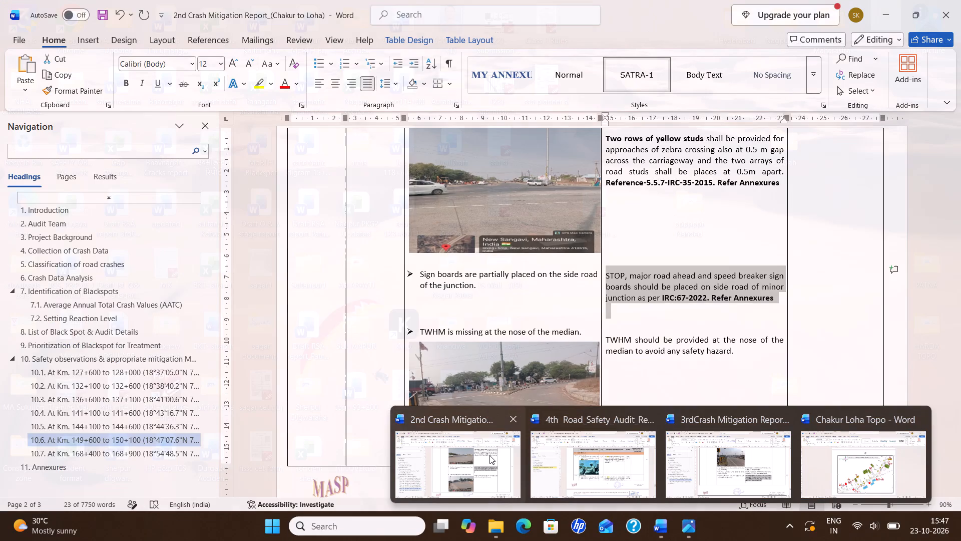
left_click(490, 455)
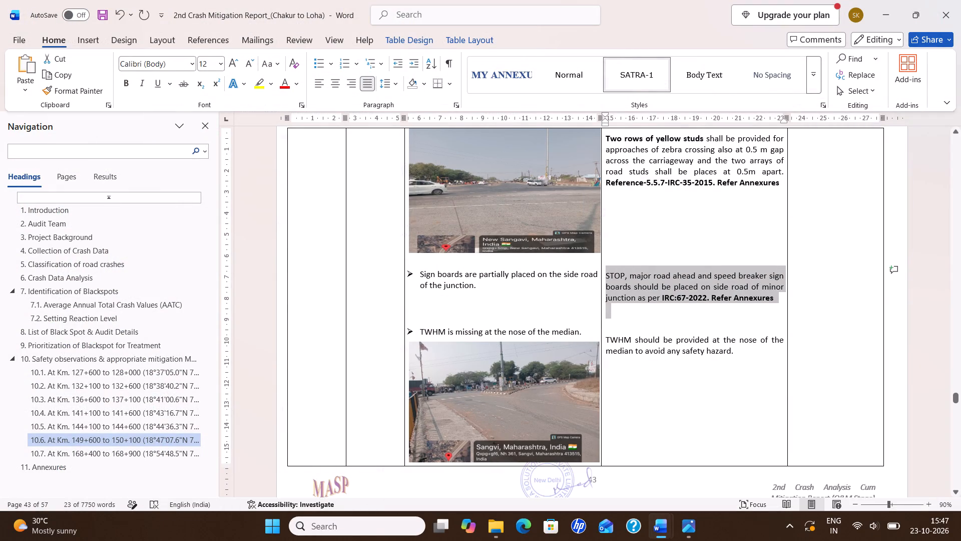
left_click(670, 395)
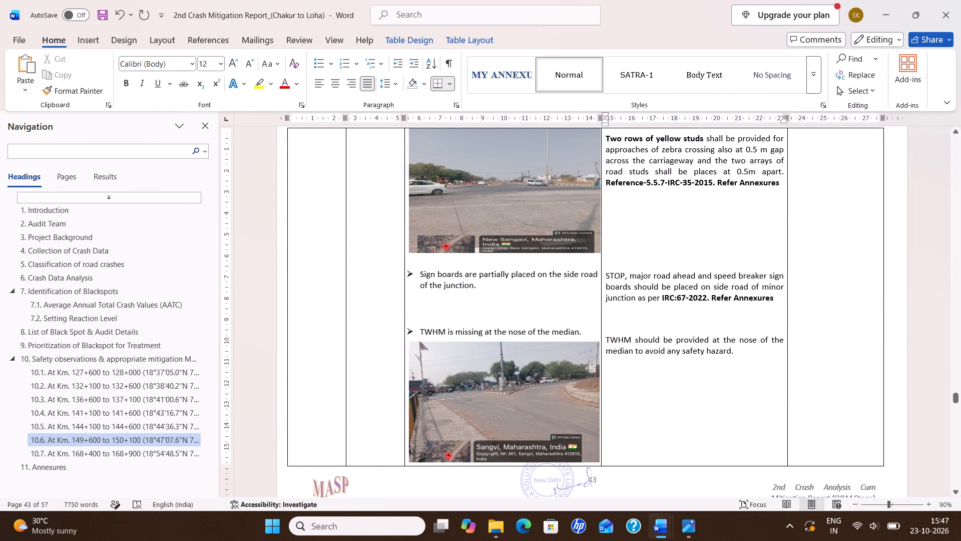
left_click(944, 12)
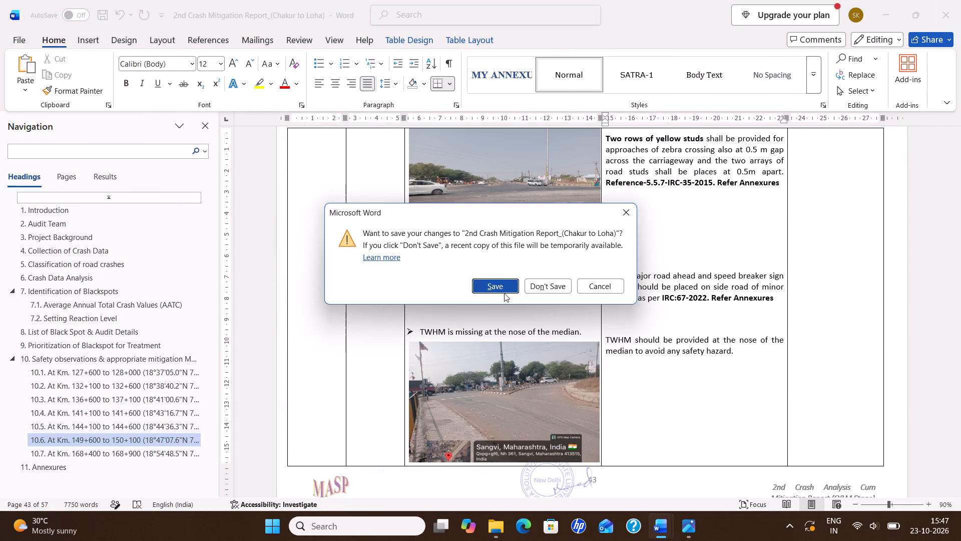
left_click(488, 293)
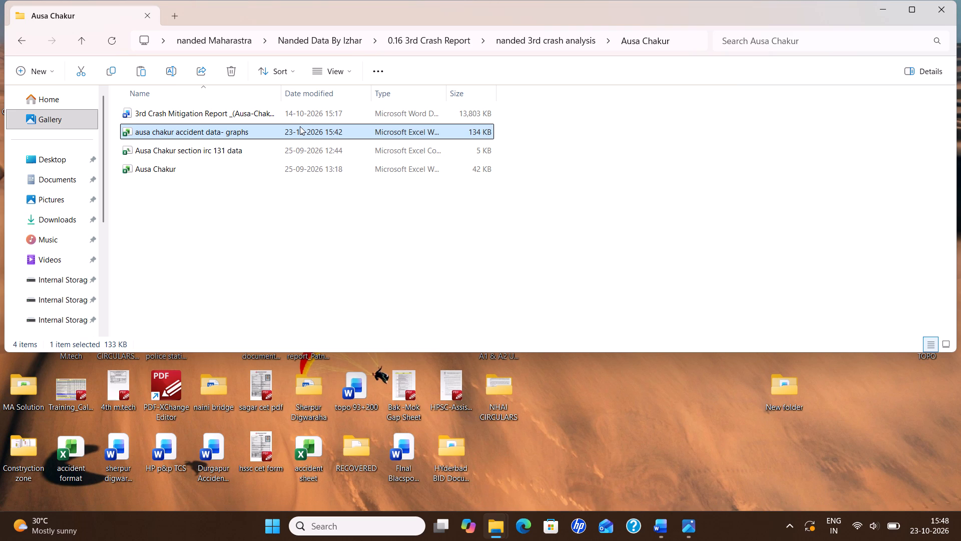
left_click(369, 245)
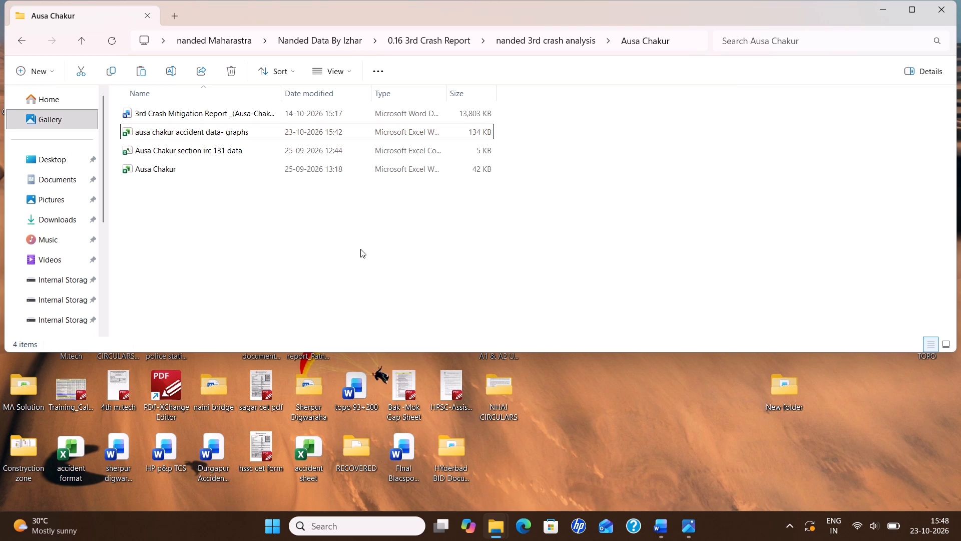